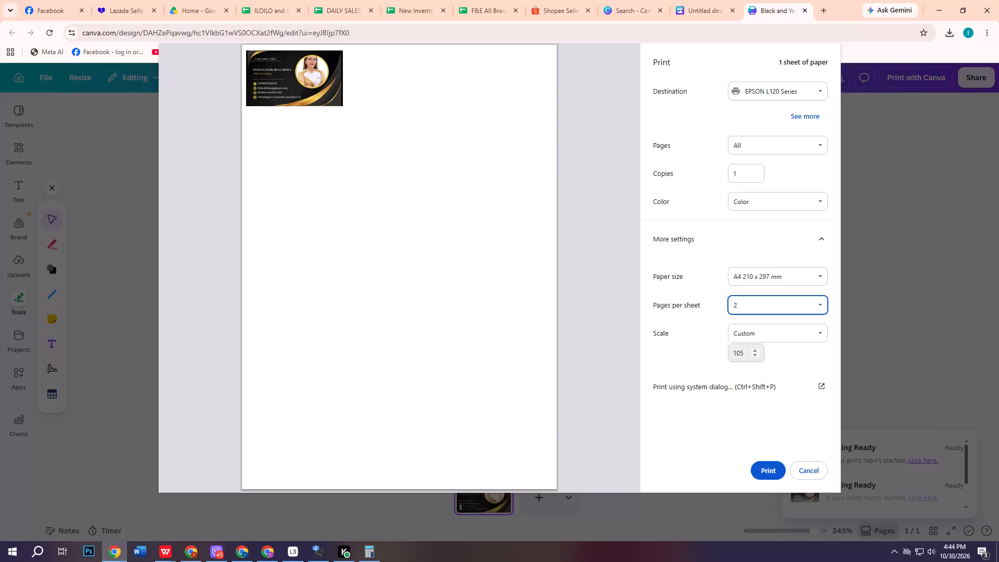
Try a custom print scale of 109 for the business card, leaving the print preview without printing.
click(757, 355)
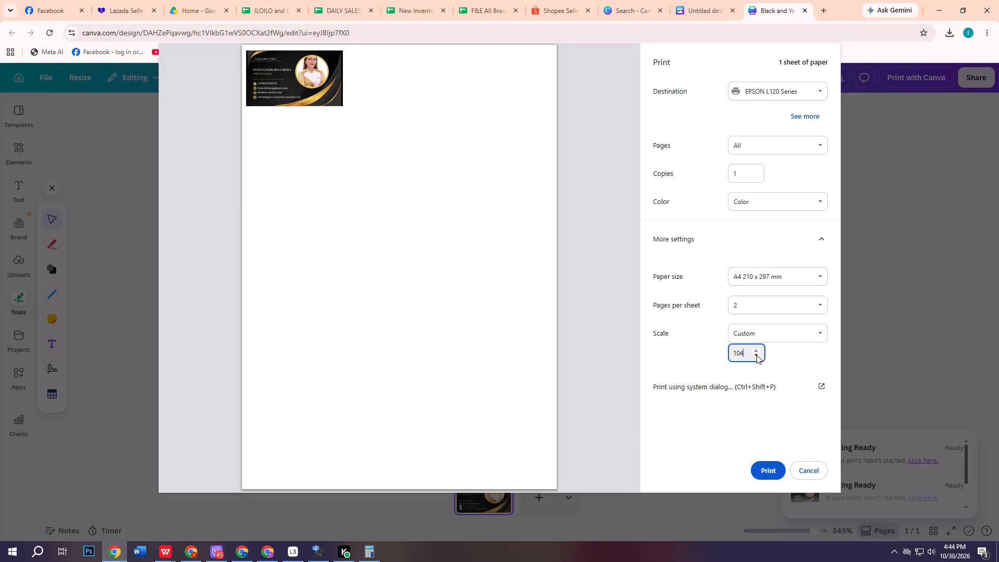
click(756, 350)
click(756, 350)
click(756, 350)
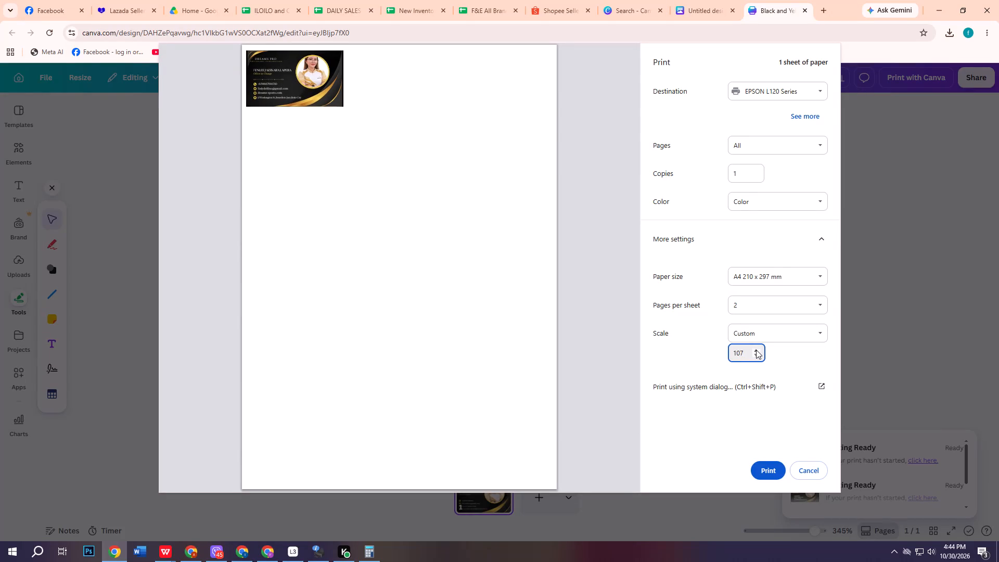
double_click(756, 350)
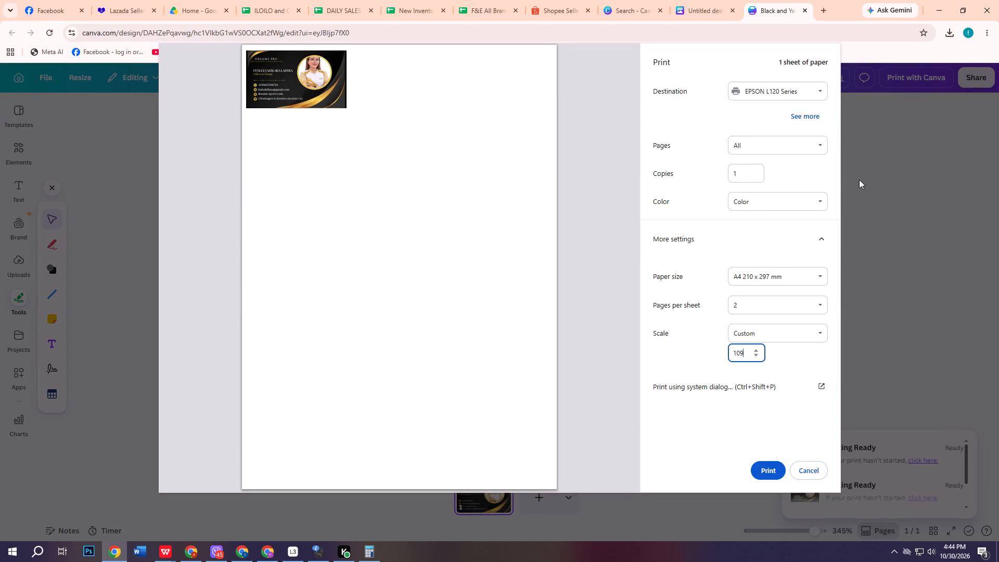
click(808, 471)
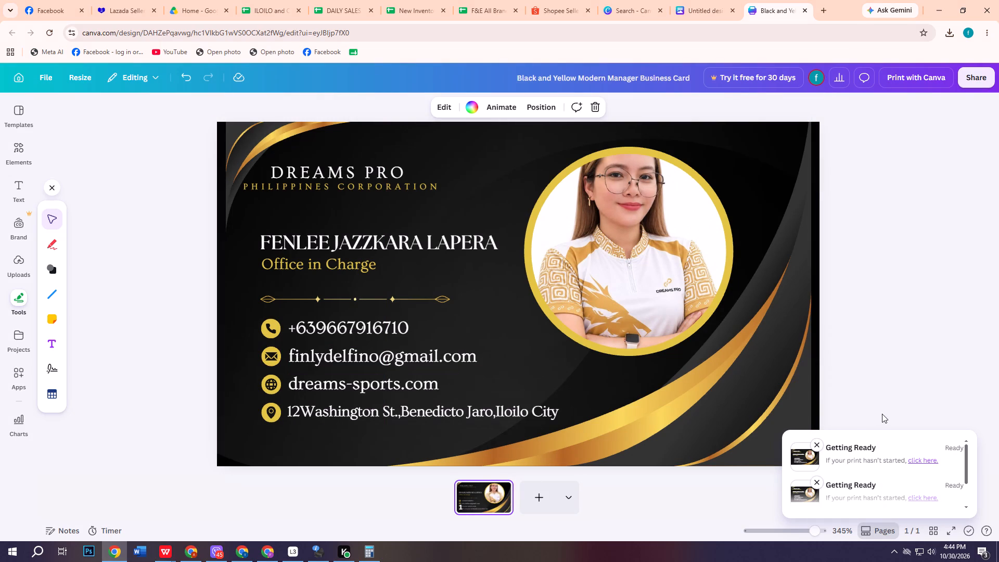
Dismiss the print-ready and PNG download notifications covering the corner of the design workspace.
click(822, 445)
click(818, 449)
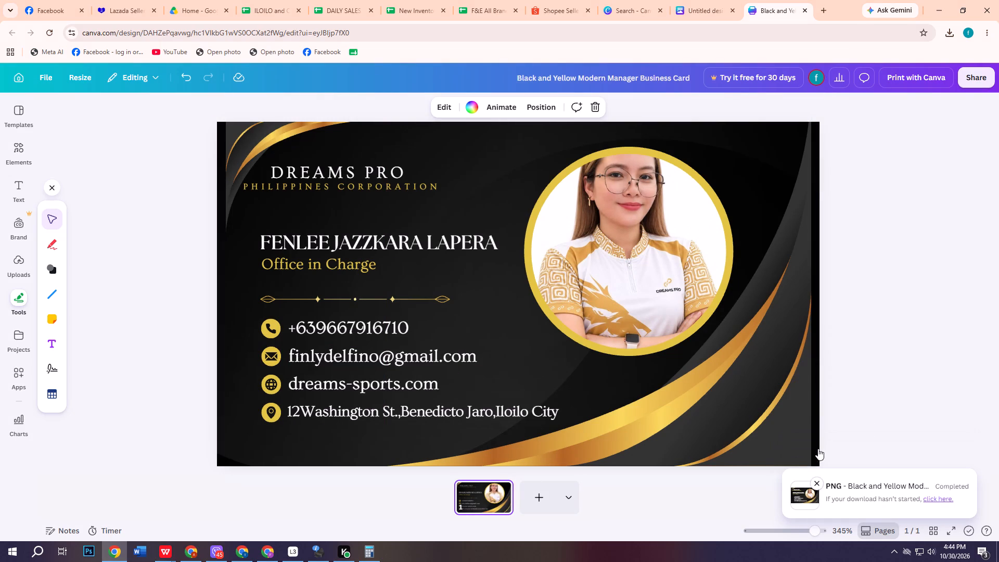
click(815, 483)
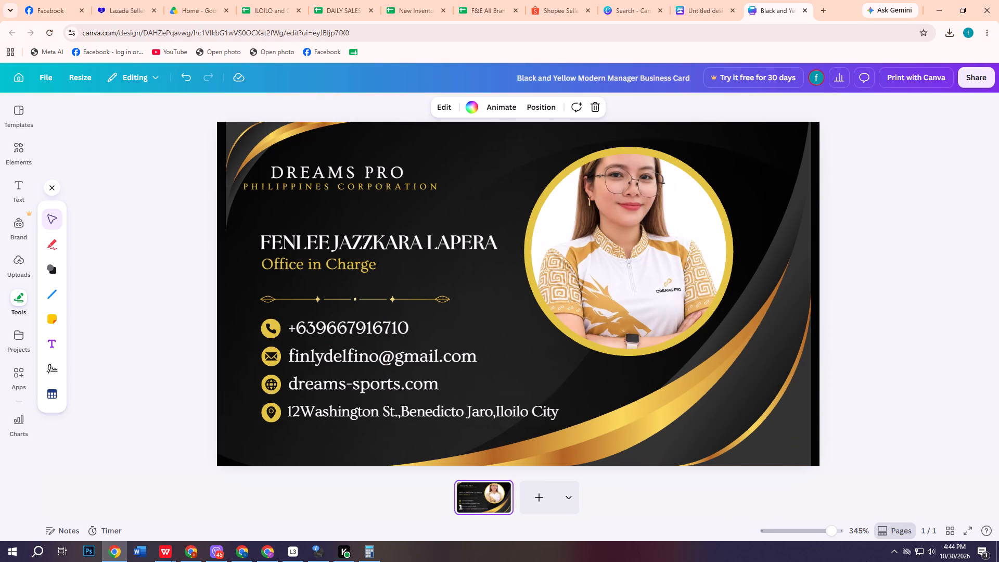
Capture a rectangular screen snip of the entire business card design, from its upper-left to its lower-right corner.
key(shift+super+s)
click(754, 339)
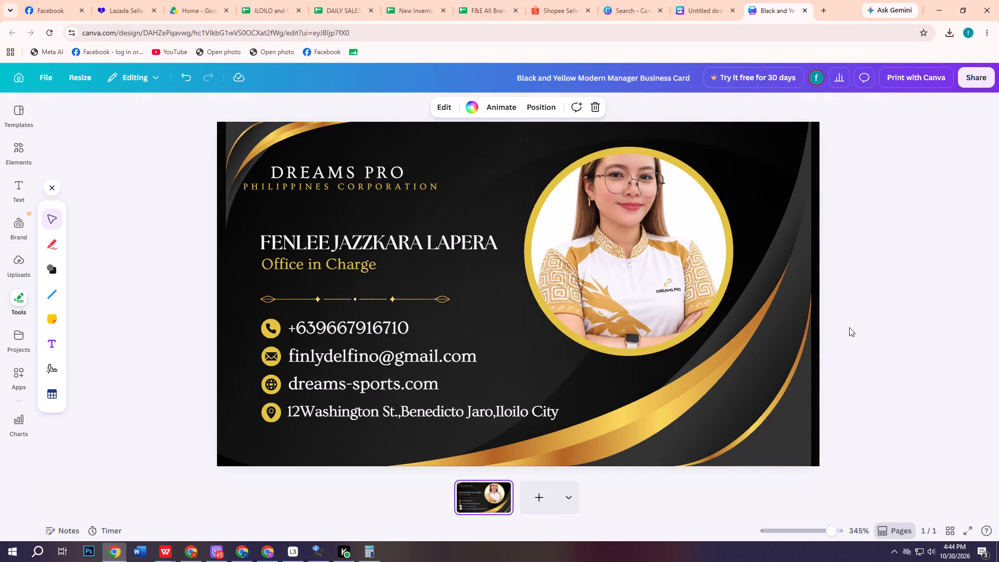
click(849, 327)
key(shift+super+s)
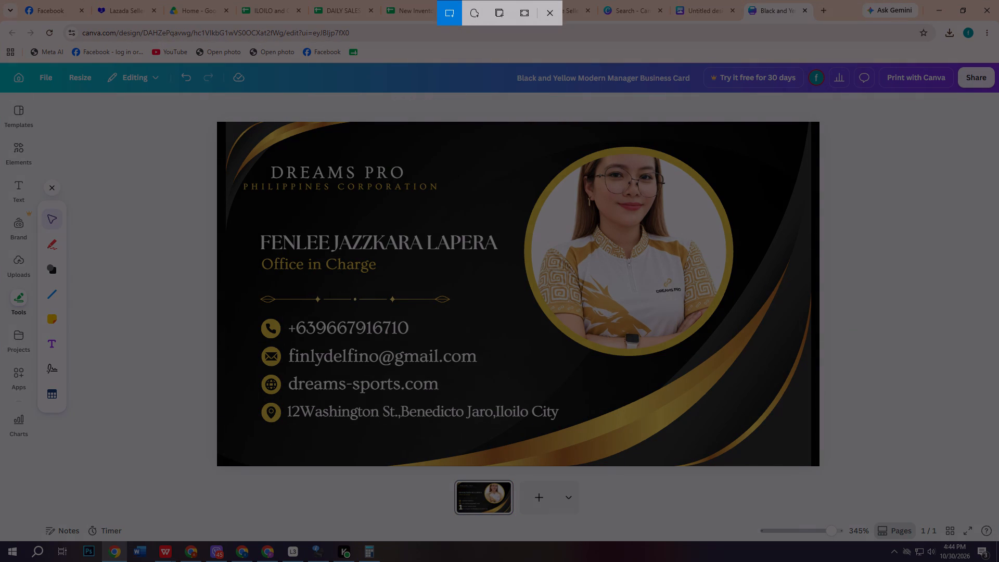
drag(216, 122, 573, 393)
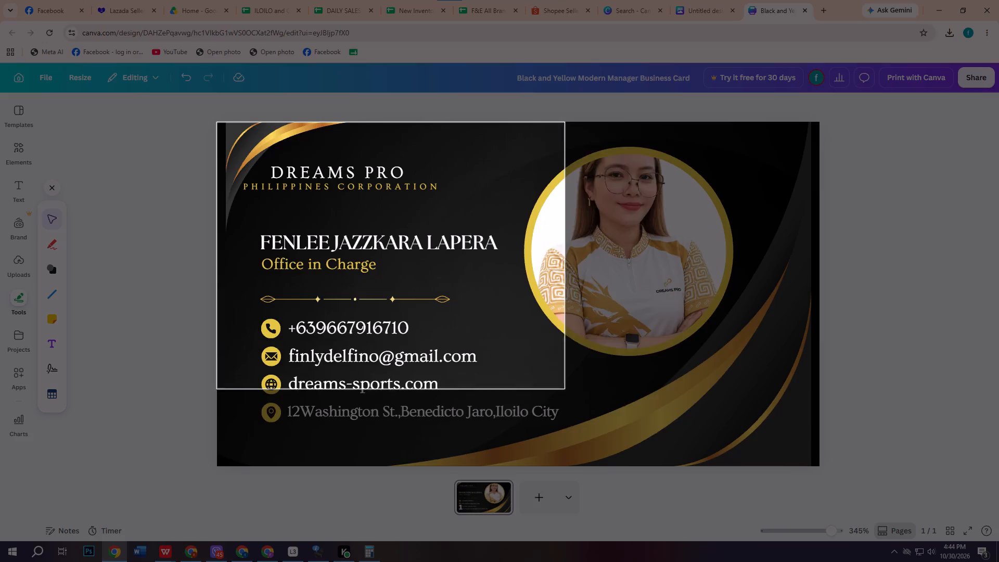
drag(573, 393, 813, 468)
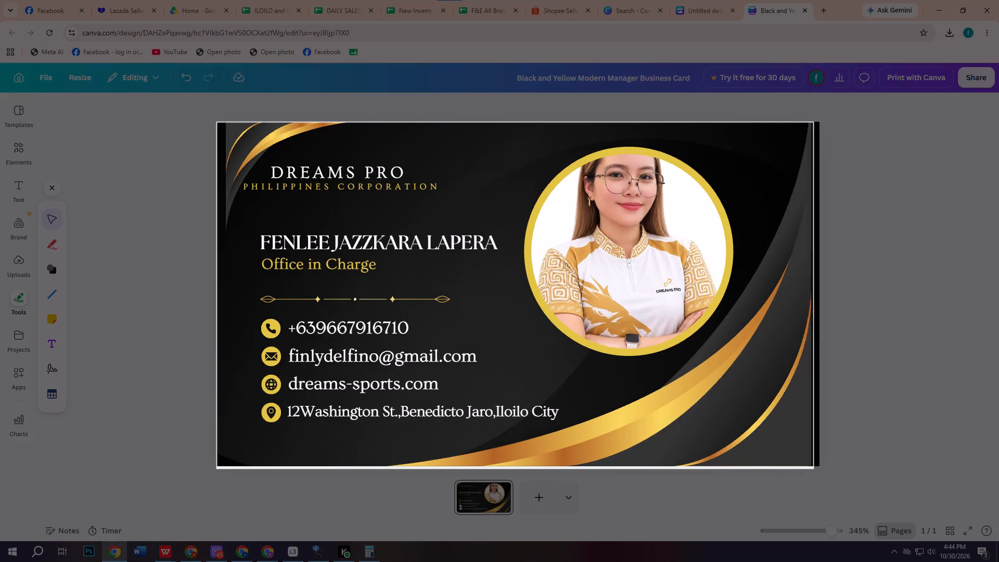
drag(813, 468, 818, 466)
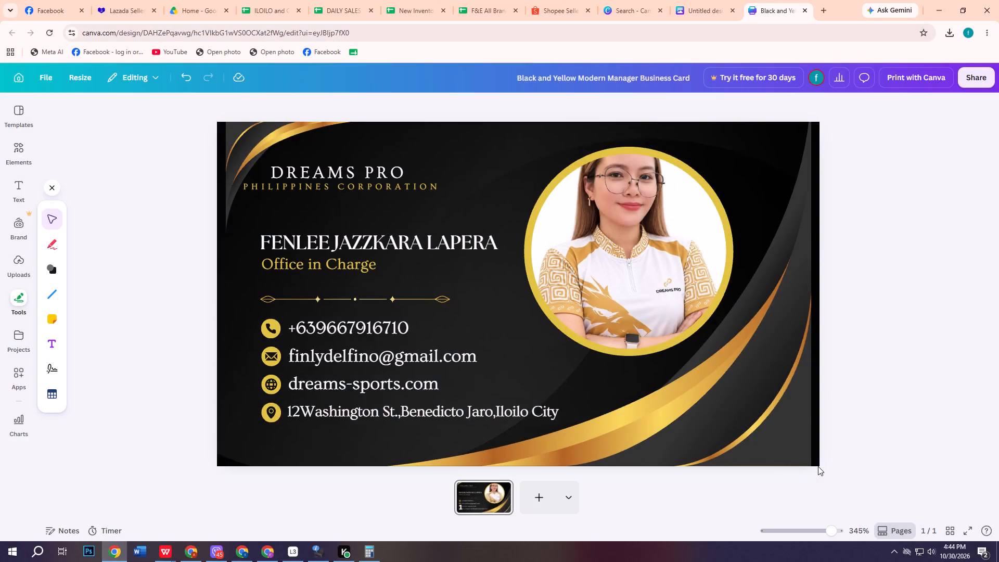
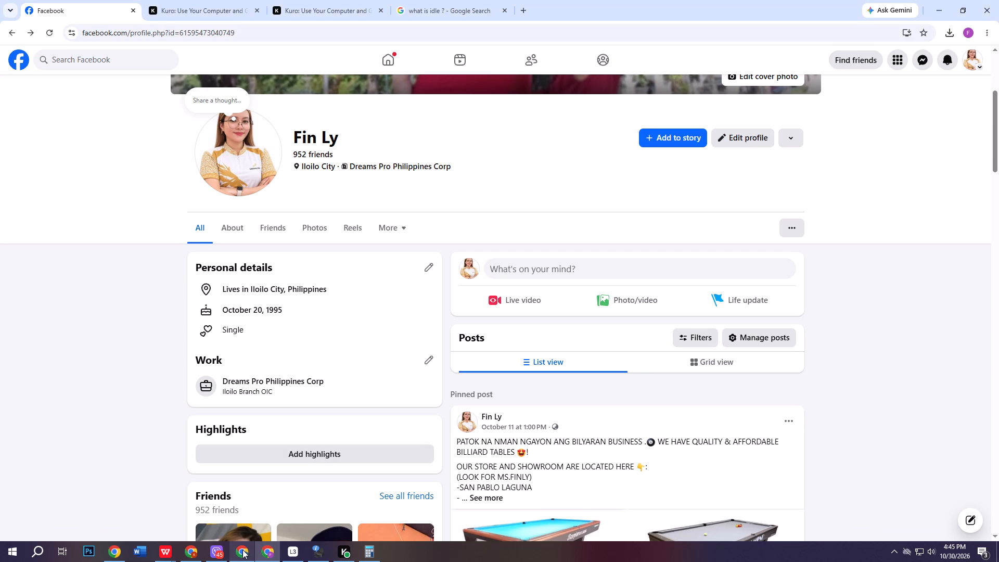
Switch to the other Chrome window and change the active Facebook account from the business page to the personal profile.
click(191, 548)
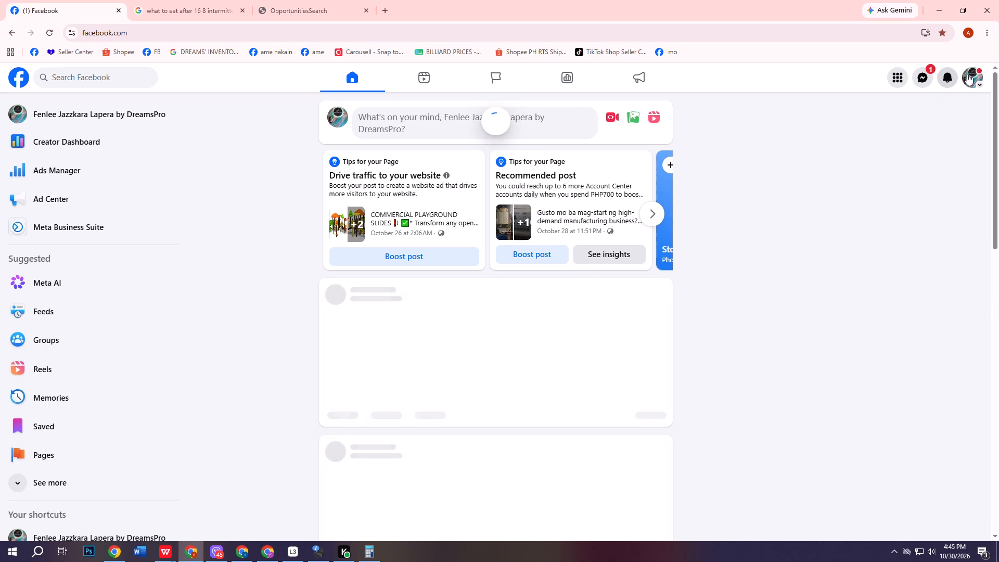
click(972, 74)
click(908, 154)
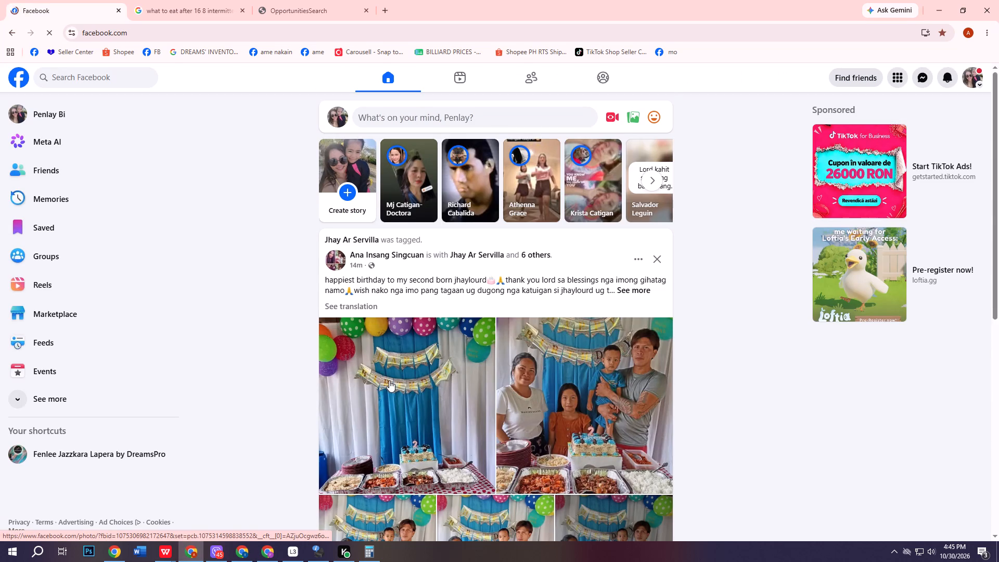
scroll(389, 380, down, 14)
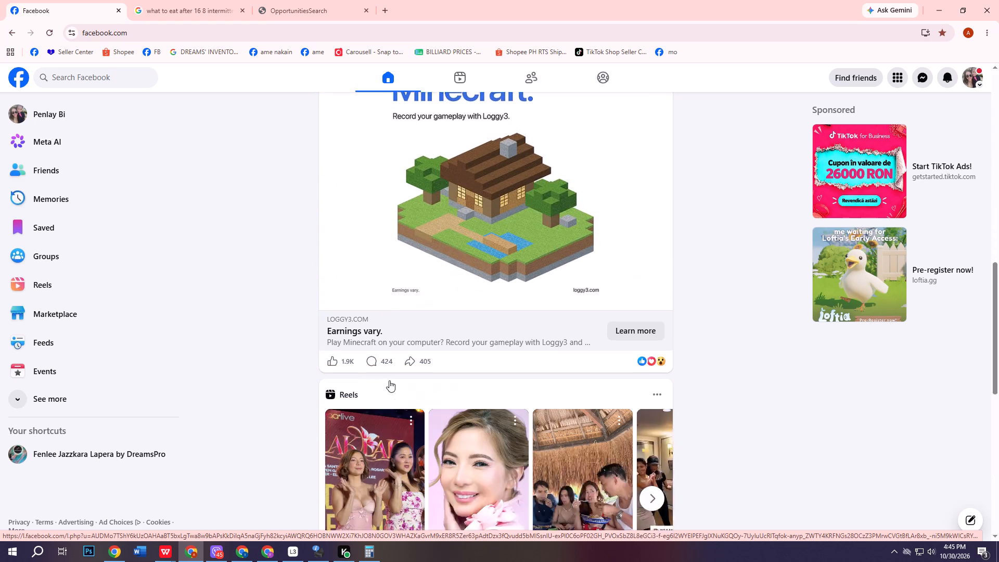
scroll(389, 380, down, 4)
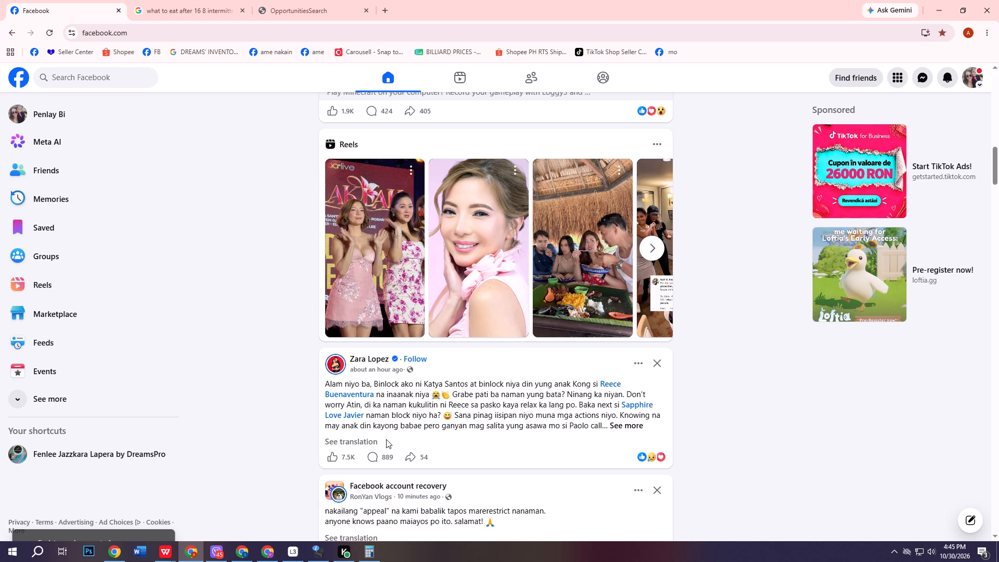
click(378, 457)
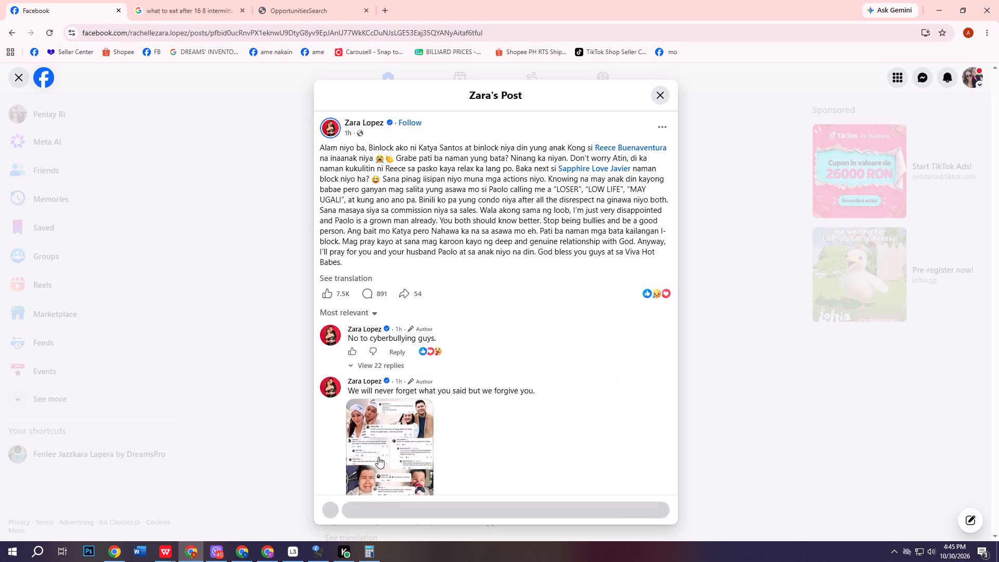
scroll(493, 405, down, 2)
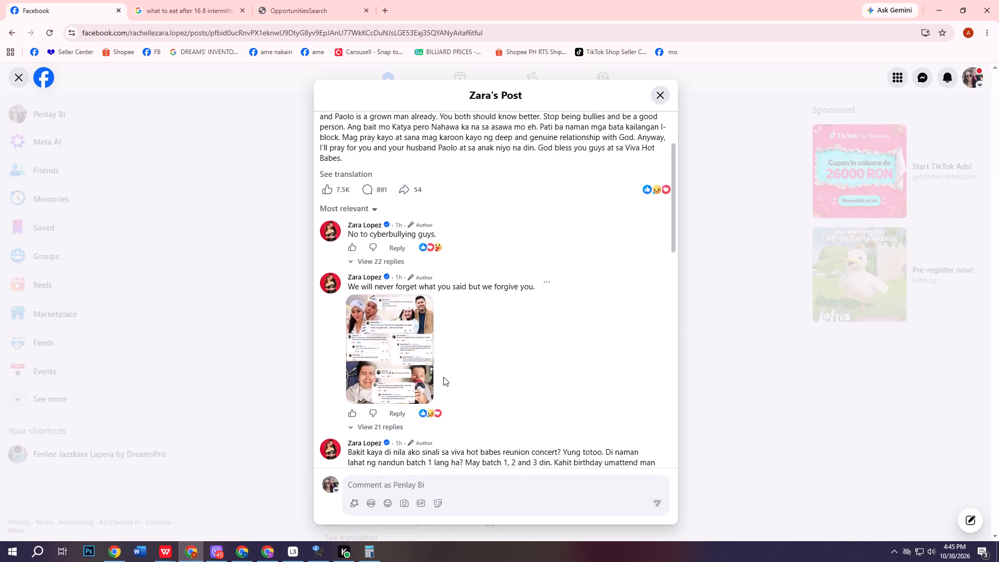
click(410, 377)
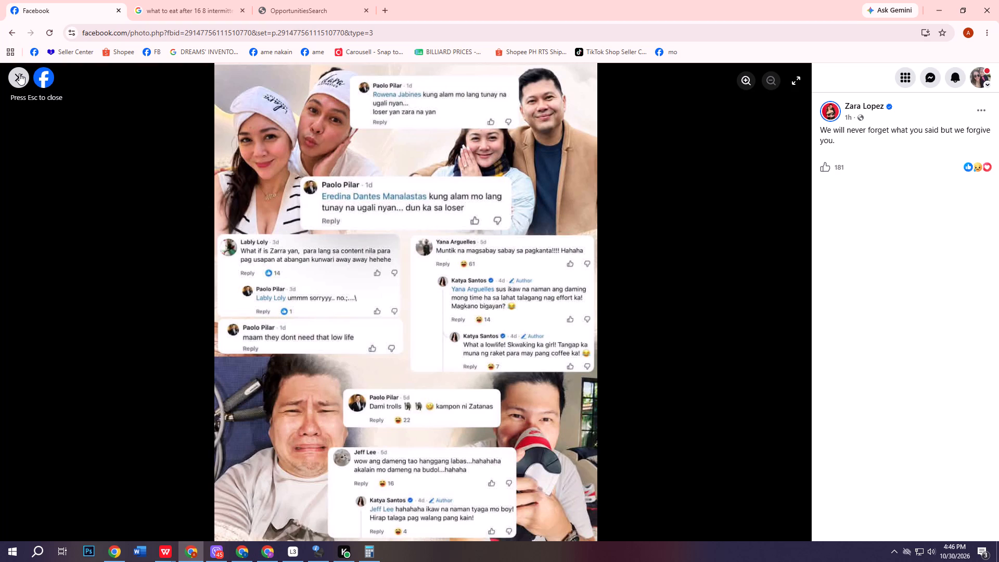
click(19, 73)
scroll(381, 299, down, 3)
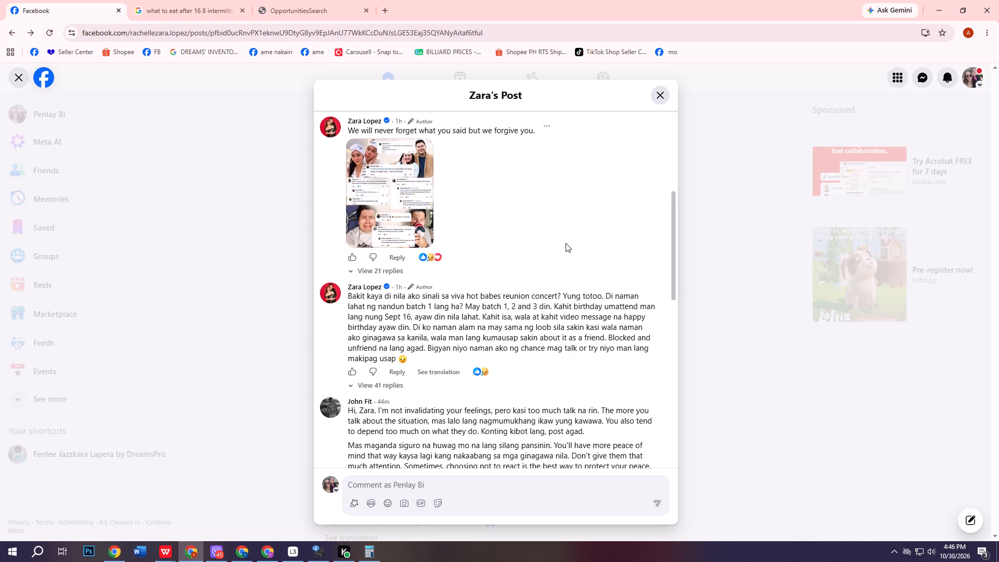
Read further comments on the open post, expand the seven replies under the comment advising not to react, and close the post.
scroll(566, 243, down, 2)
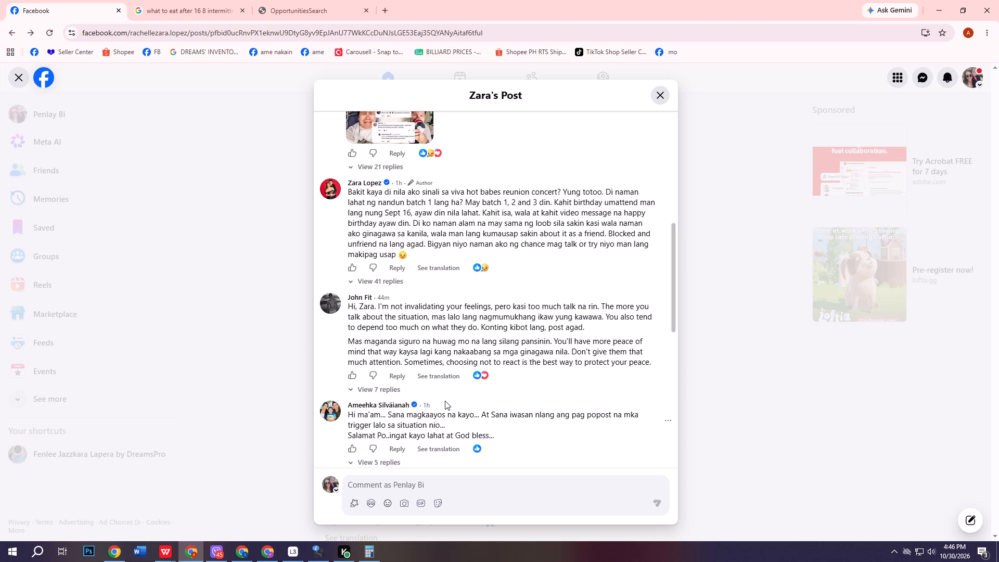
click(383, 386)
scroll(536, 386, down, 2)
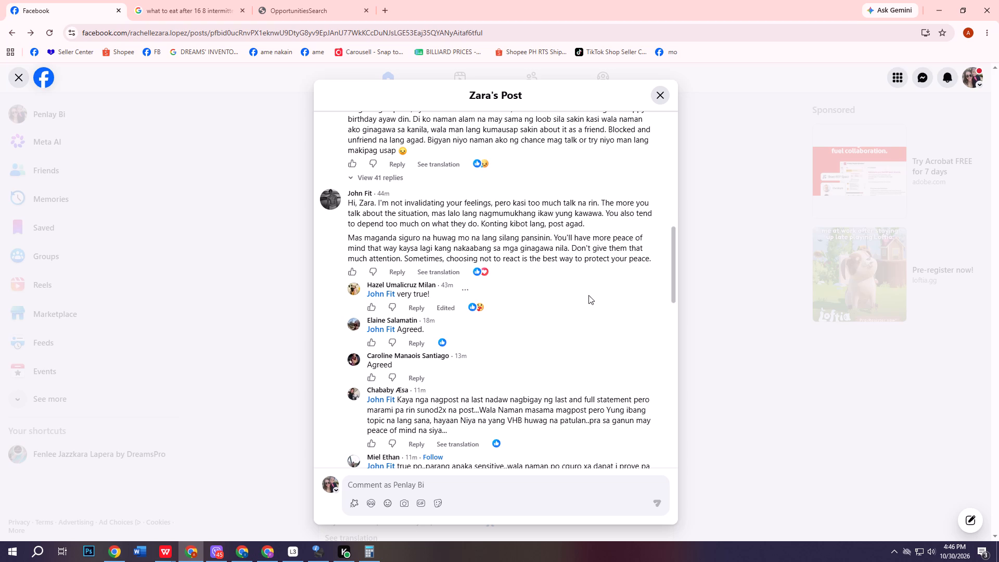
scroll(594, 331, down, 2)
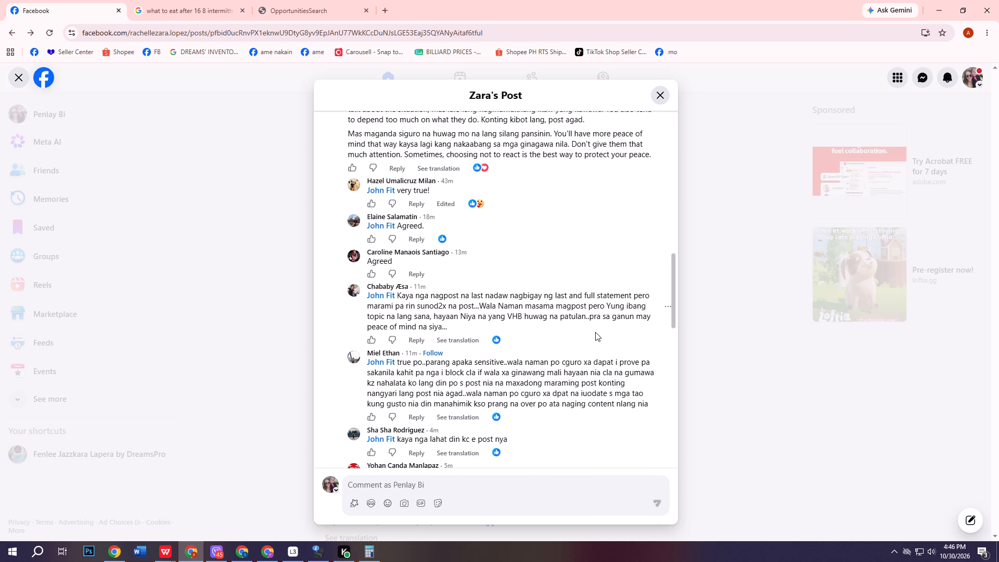
scroll(595, 332, down, 3)
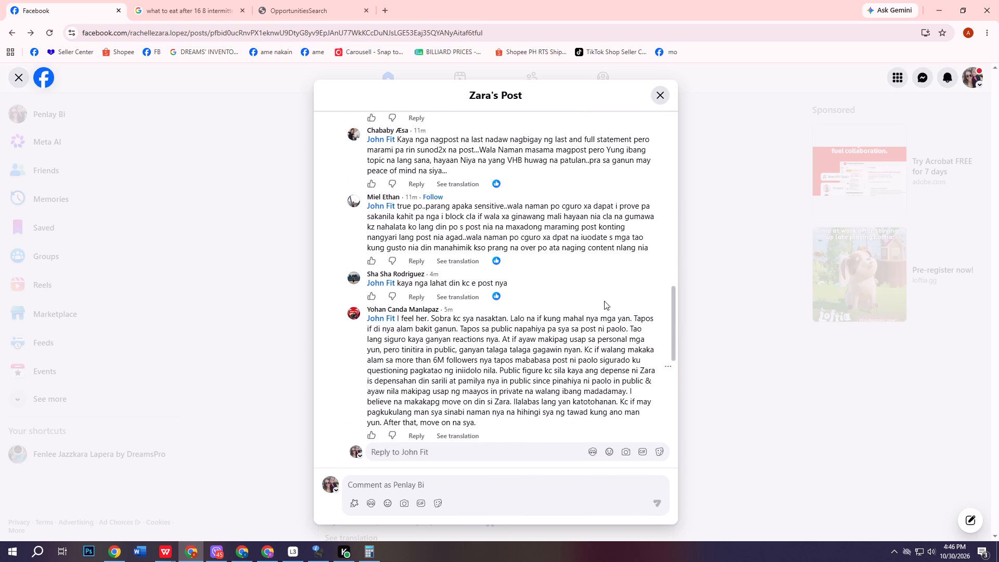
click(662, 93)
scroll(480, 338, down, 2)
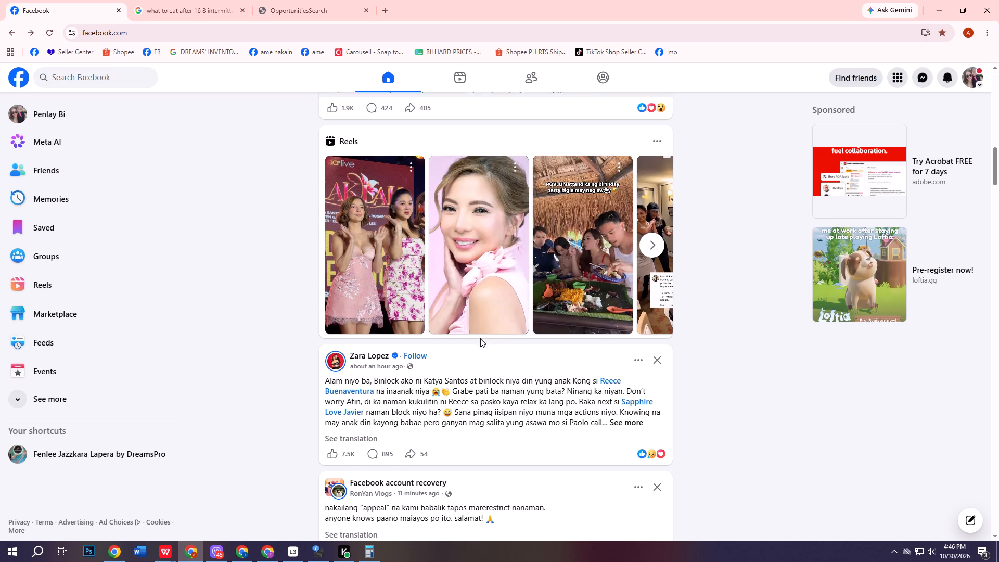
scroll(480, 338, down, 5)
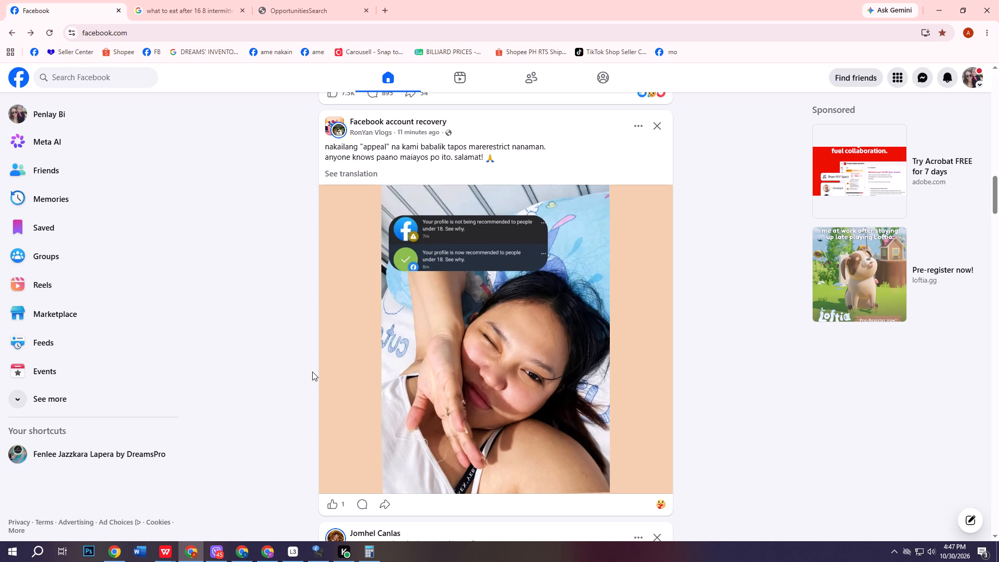
Switch to the browser window with the other Facebook account and look through the posts on its profile page.
click(270, 554)
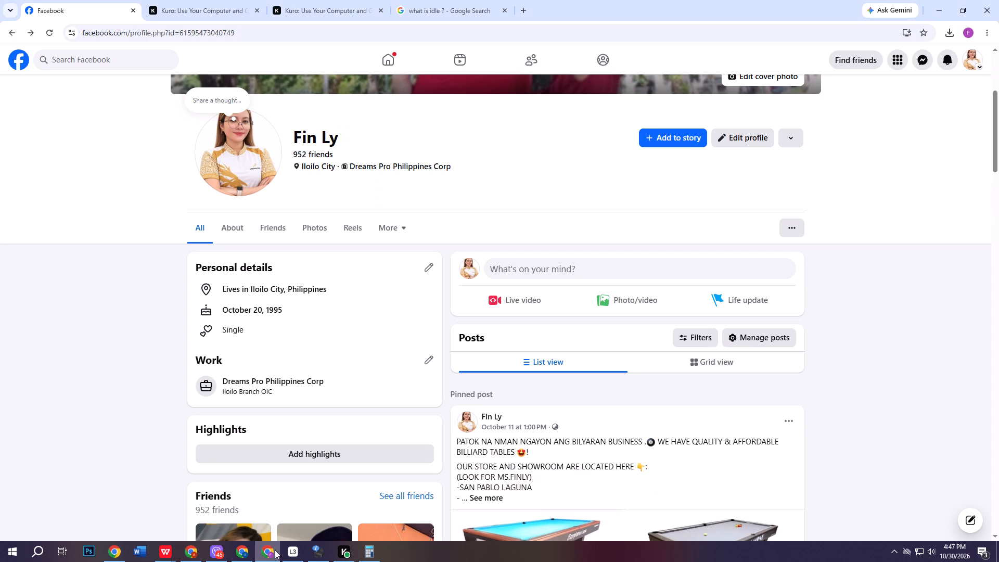
scroll(634, 435, down, 14)
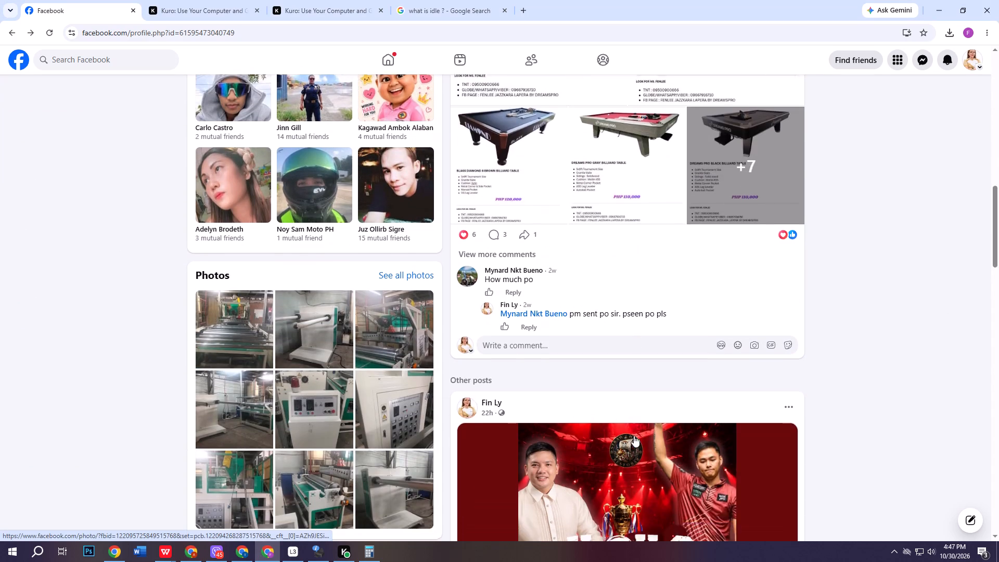
scroll(634, 436, down, 7)
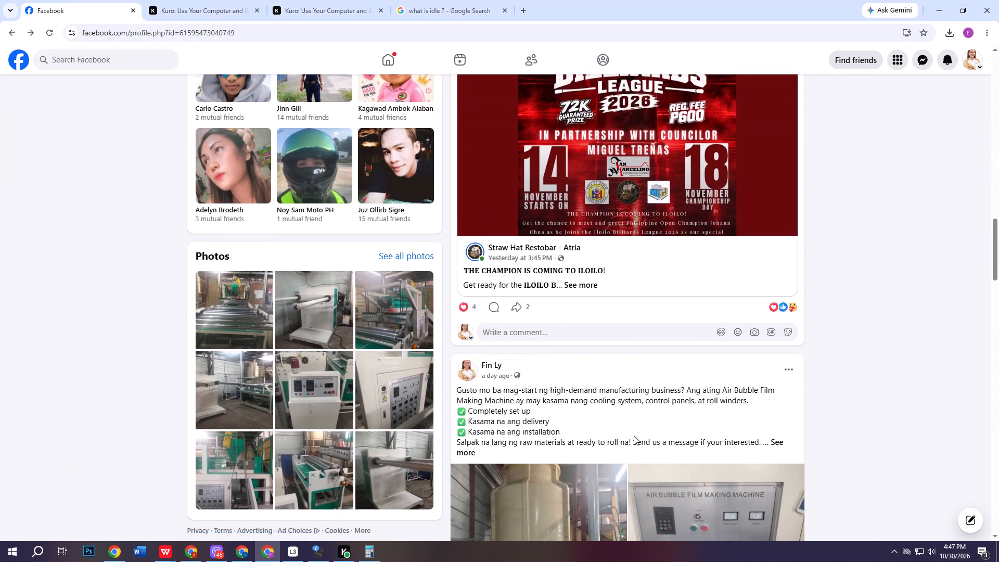
scroll(634, 436, down, 10)
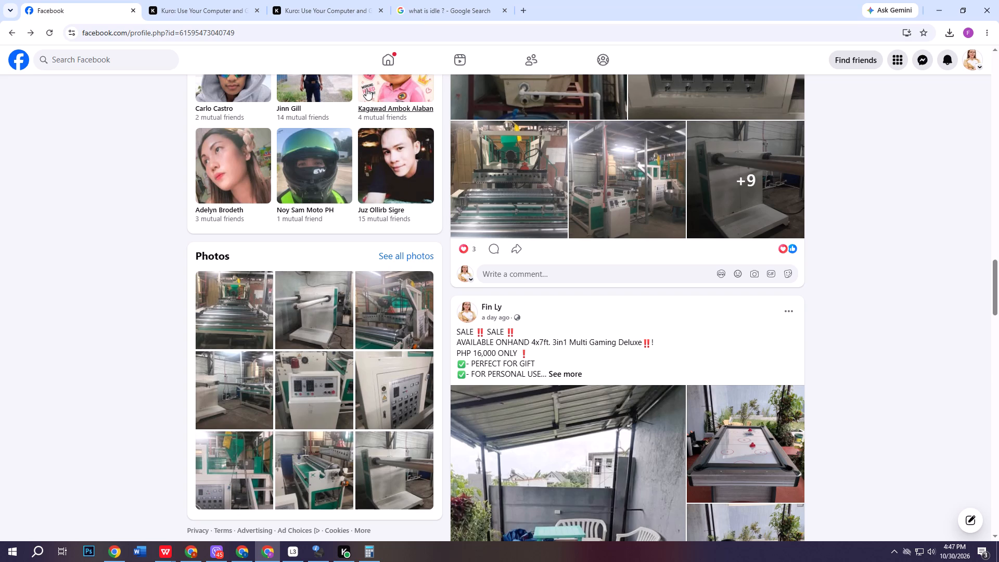
Open this account's home feed and read the full Del Monte Filipino Party Pack bulk order post with its poster.
click(381, 56)
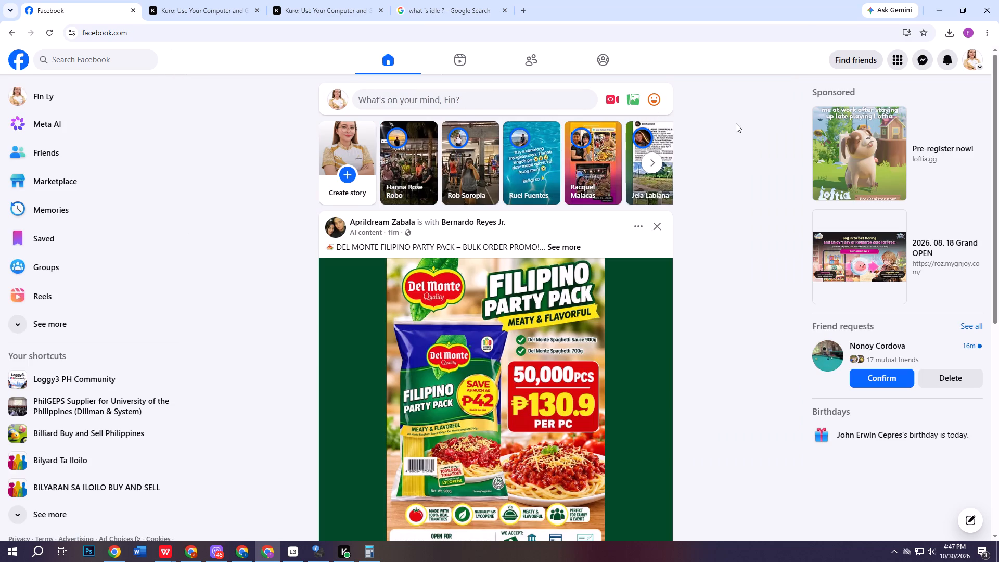
scroll(599, 331, down, 2)
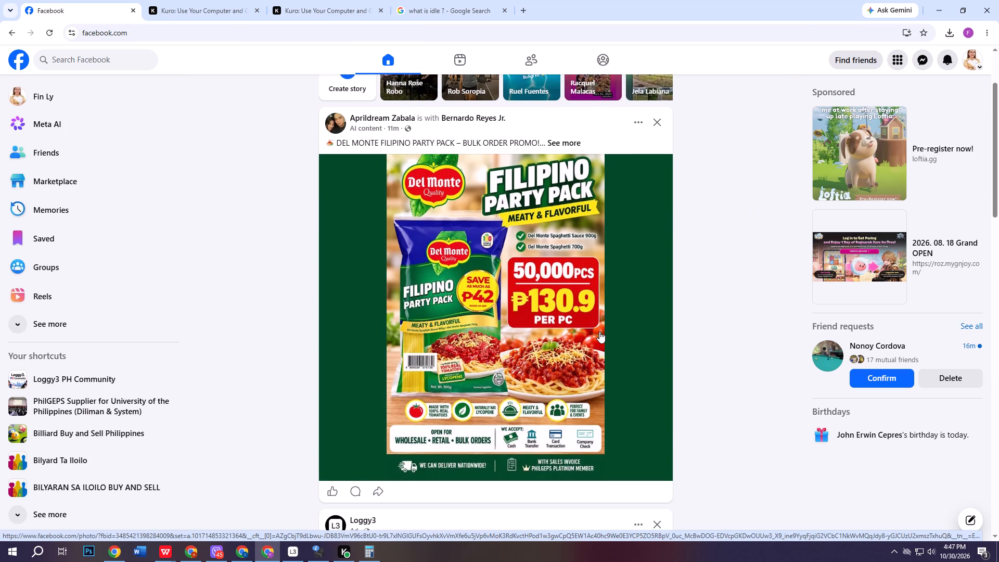
click(565, 143)
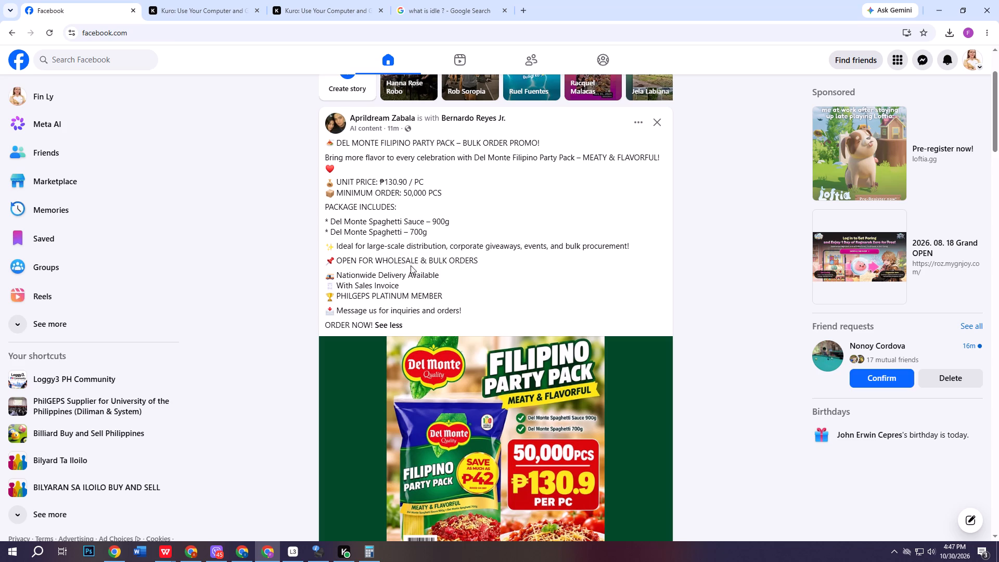
scroll(431, 275, down, 3)
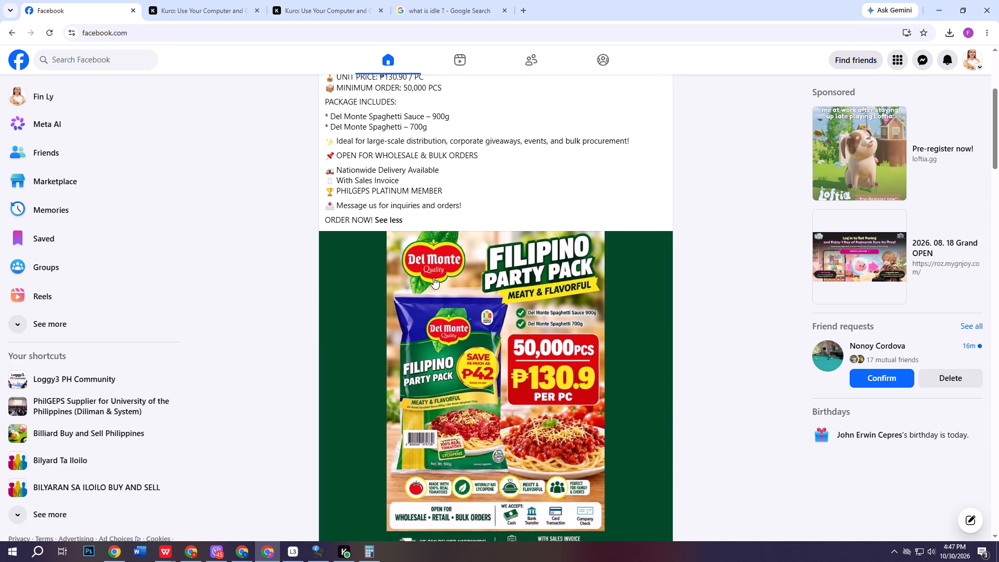
scroll(433, 277, down, 1)
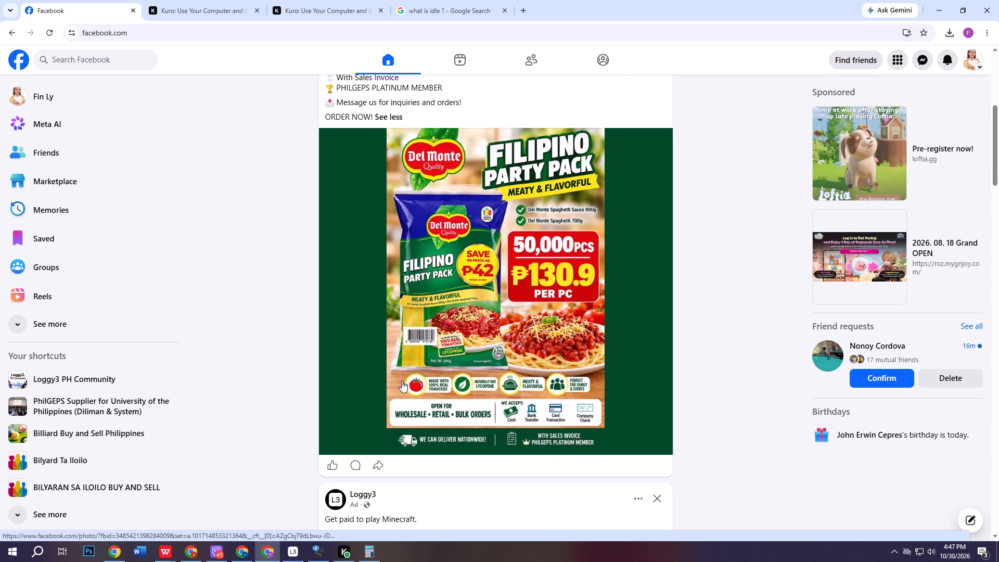
scroll(402, 381, down, 1)
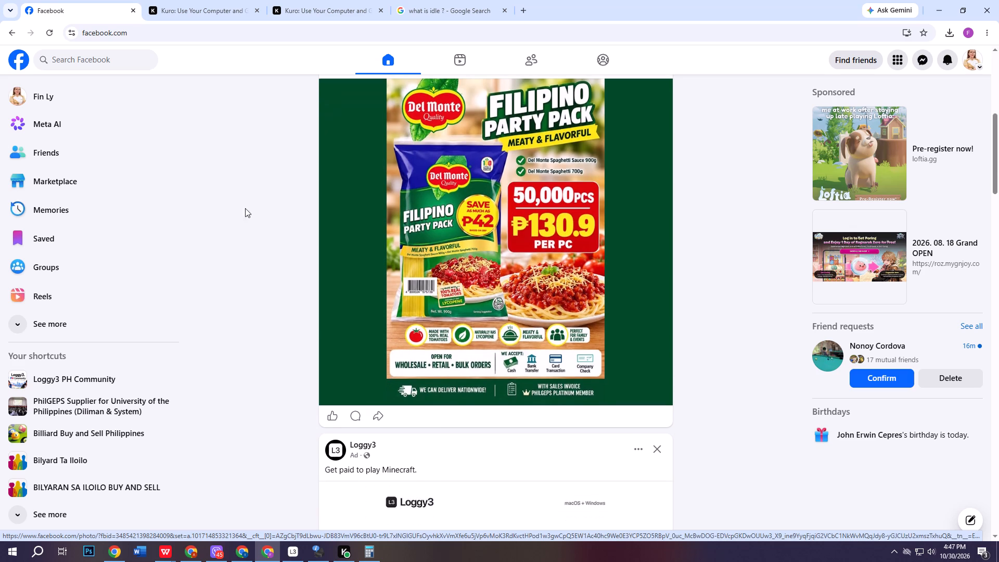
Return to the first Facebook window and switch from the personal profile to the DreamsPro business page.
click(191, 550)
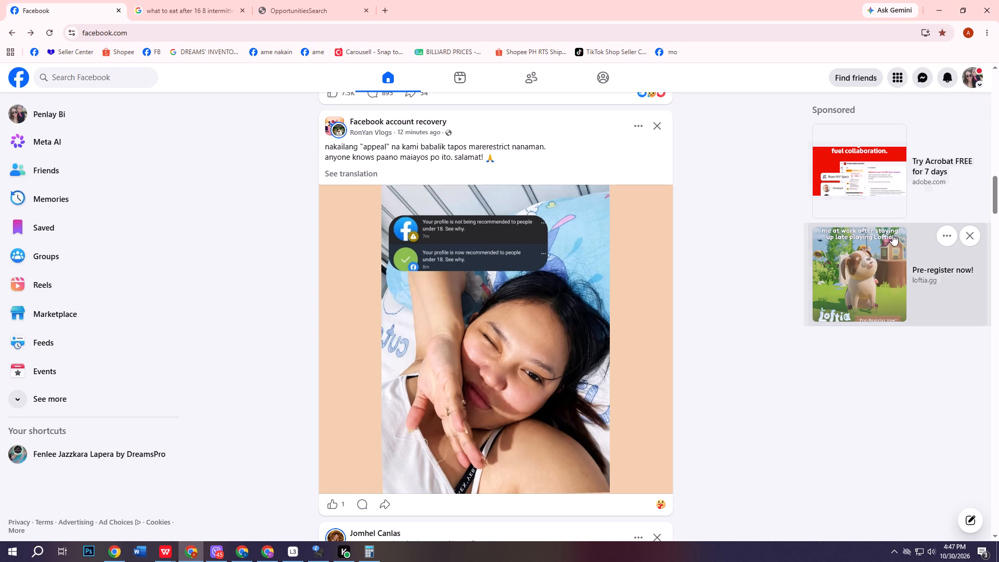
click(977, 77)
click(899, 147)
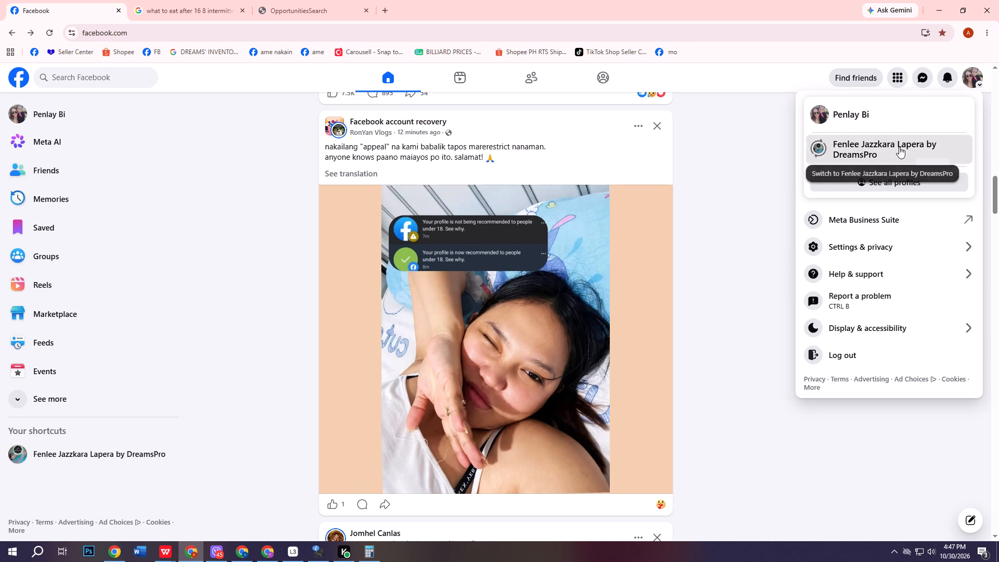
Go back to the business card design in Canva and switch to the blank recovered resume document in Word.
click(111, 561)
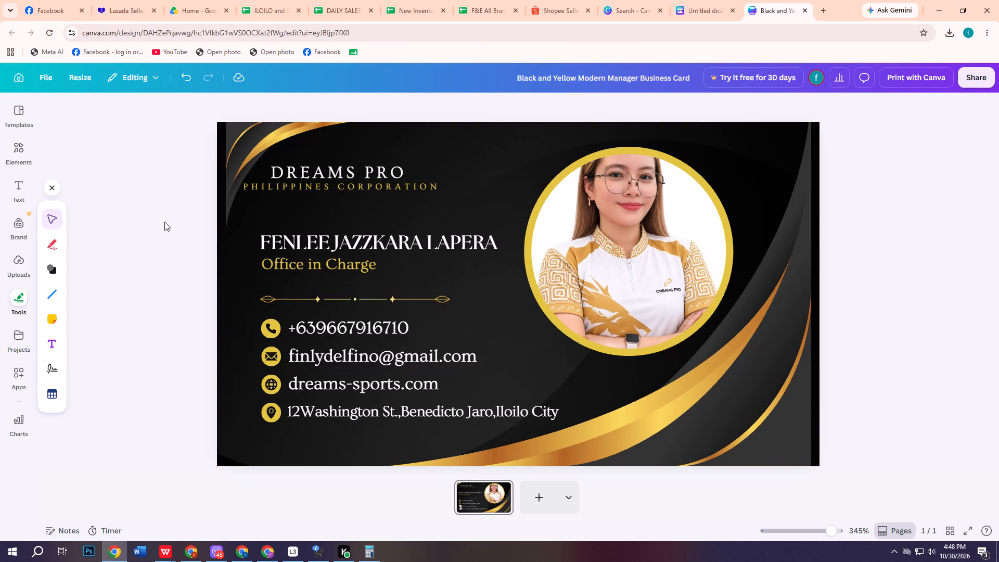
click(143, 558)
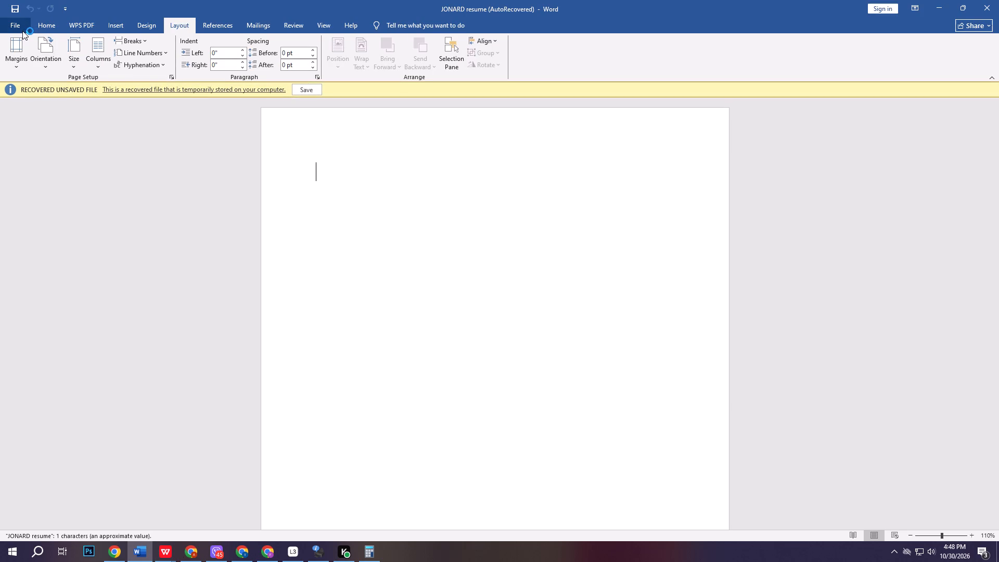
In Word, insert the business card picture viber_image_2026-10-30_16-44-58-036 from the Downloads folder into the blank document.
click(119, 28)
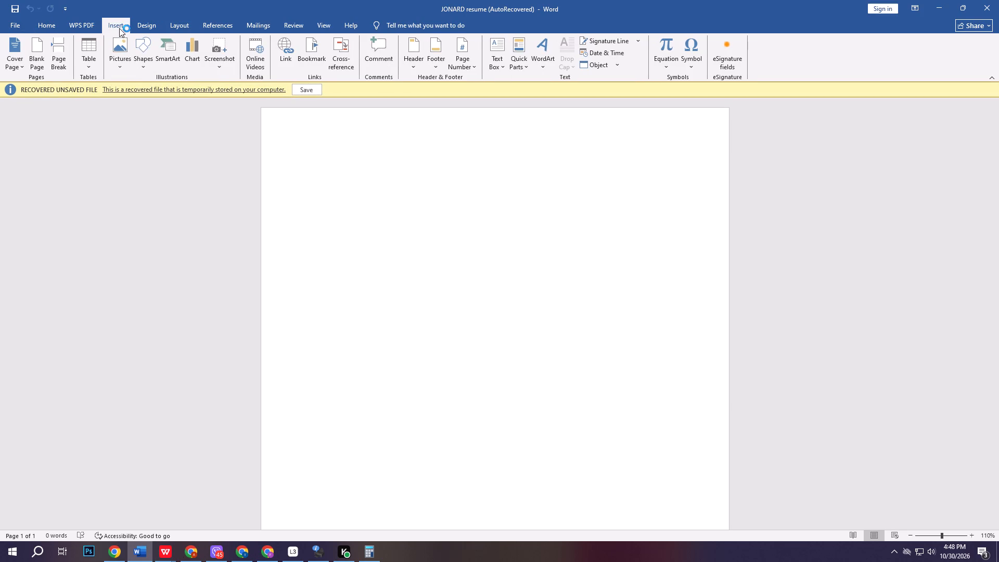
click(119, 56)
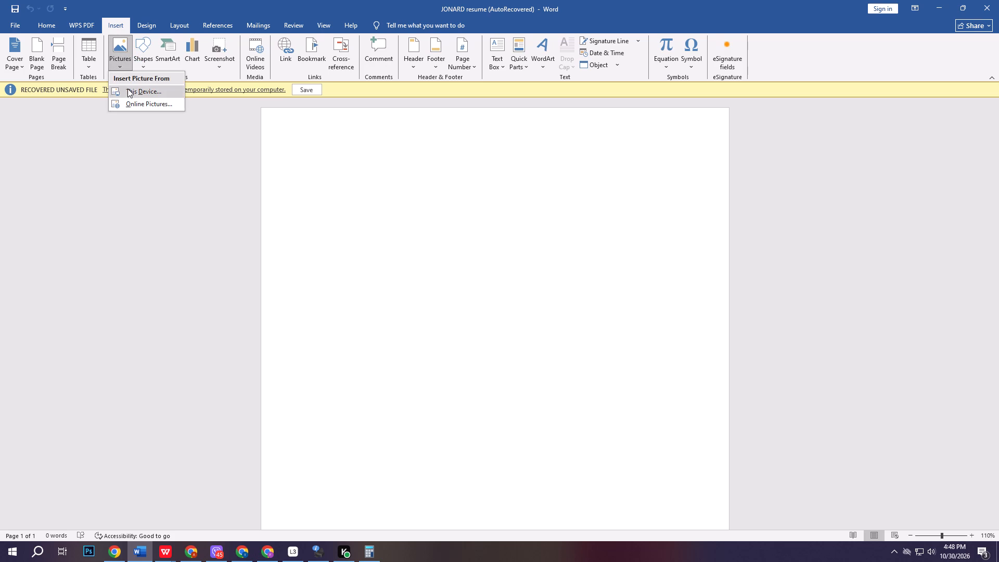
click(130, 91)
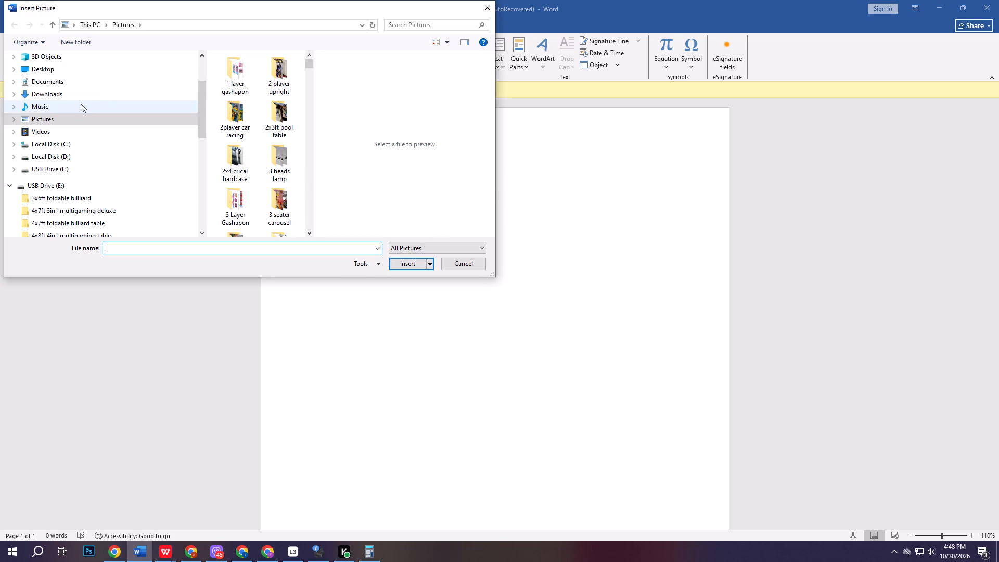
click(81, 95)
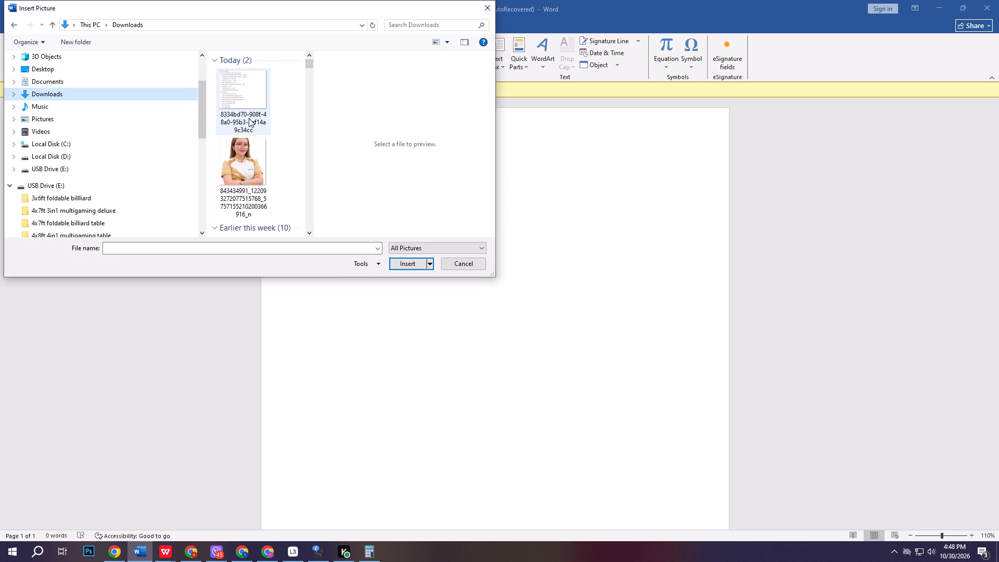
click(256, 119)
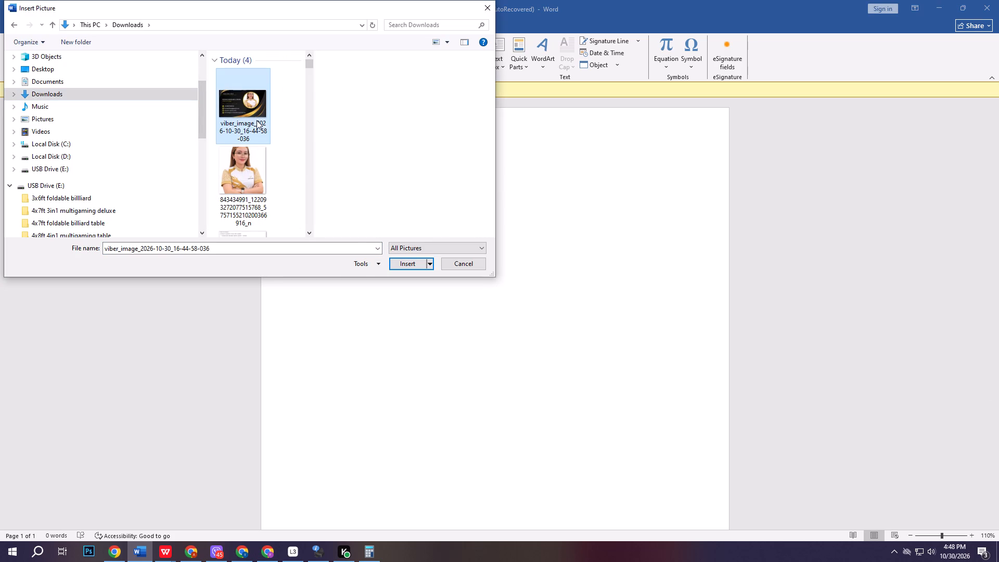
click(415, 261)
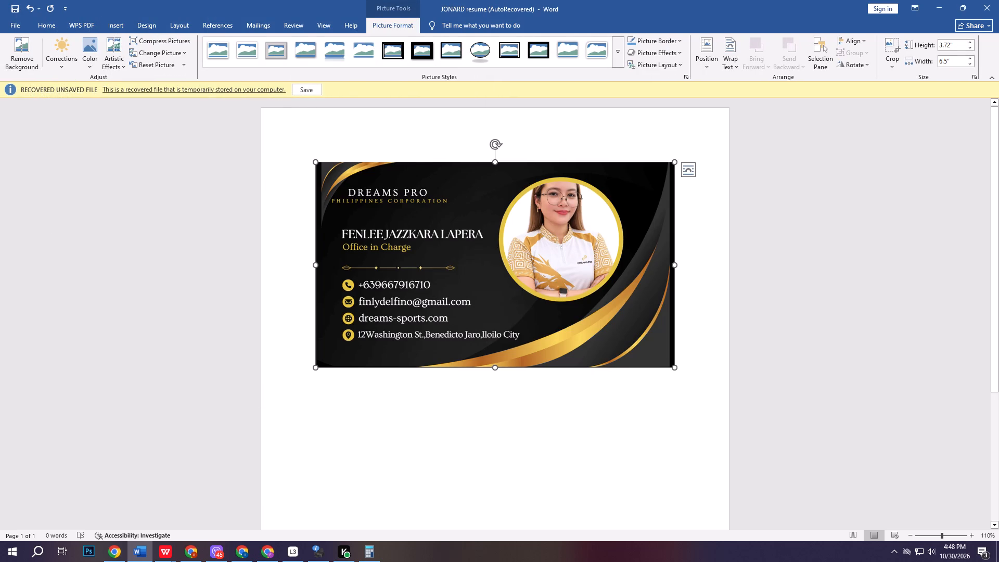
Switch to Chrome, search Google for "what is the size of calling card" and read the full overview of standard sizes by region.
click(38, 550)
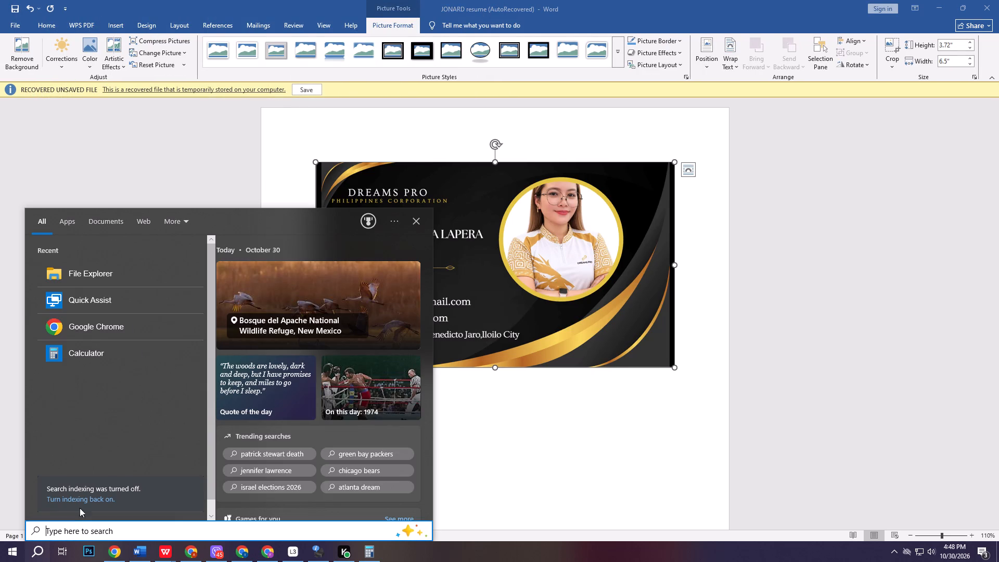
click(176, 162)
click(195, 554)
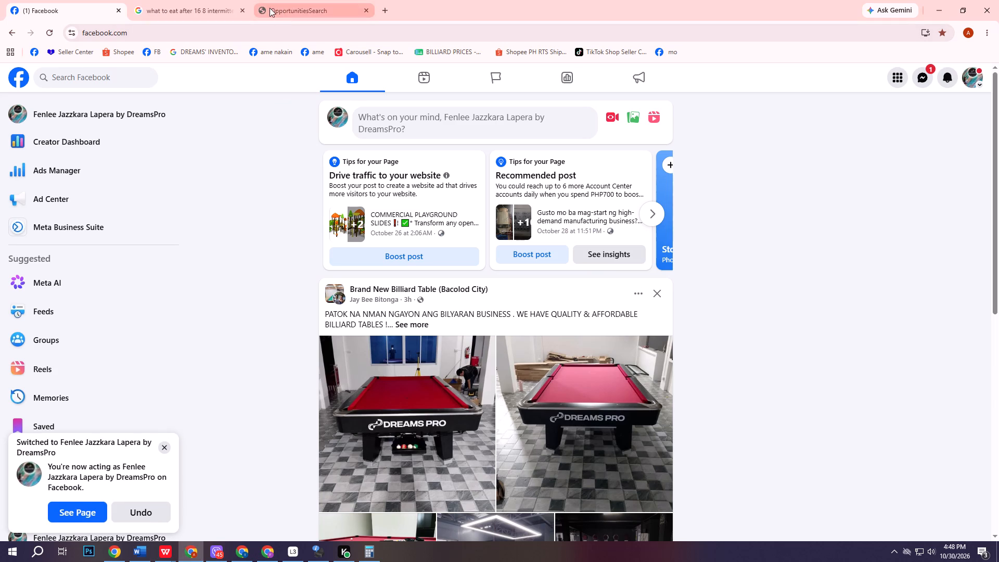
click(187, 0)
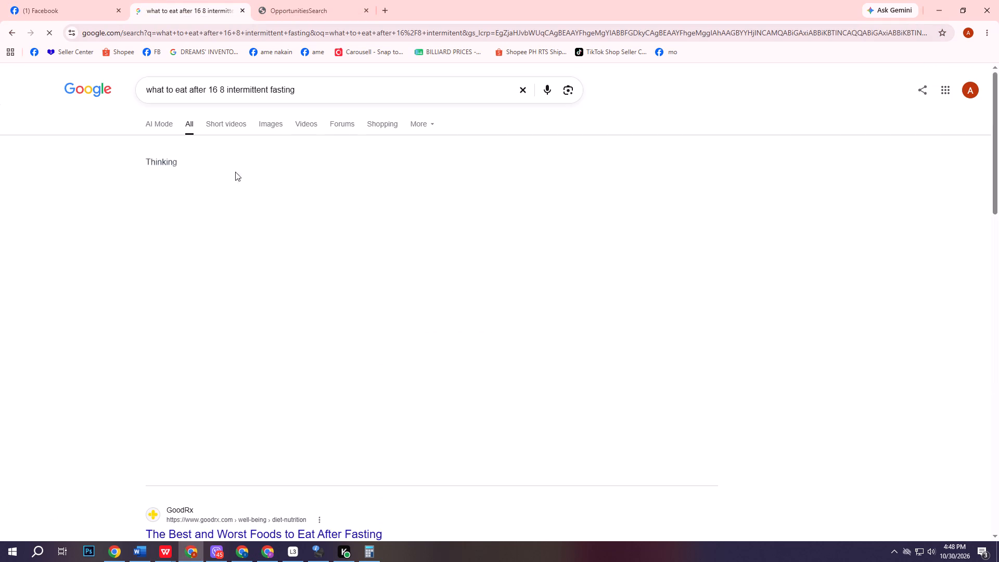
triple_click(247, 91)
key(BackSpace)
text(what is the size of)
key(space)
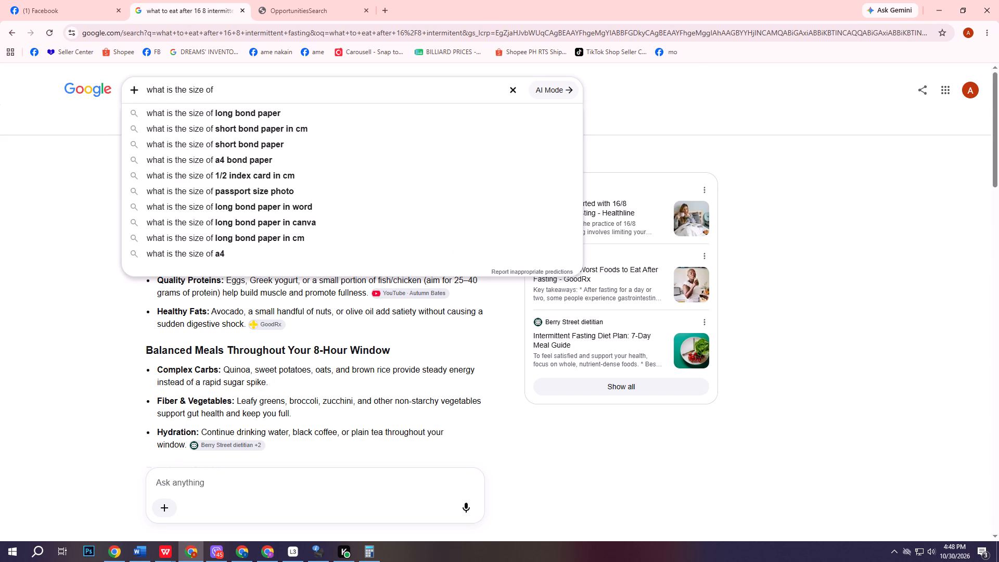
text(calling card)
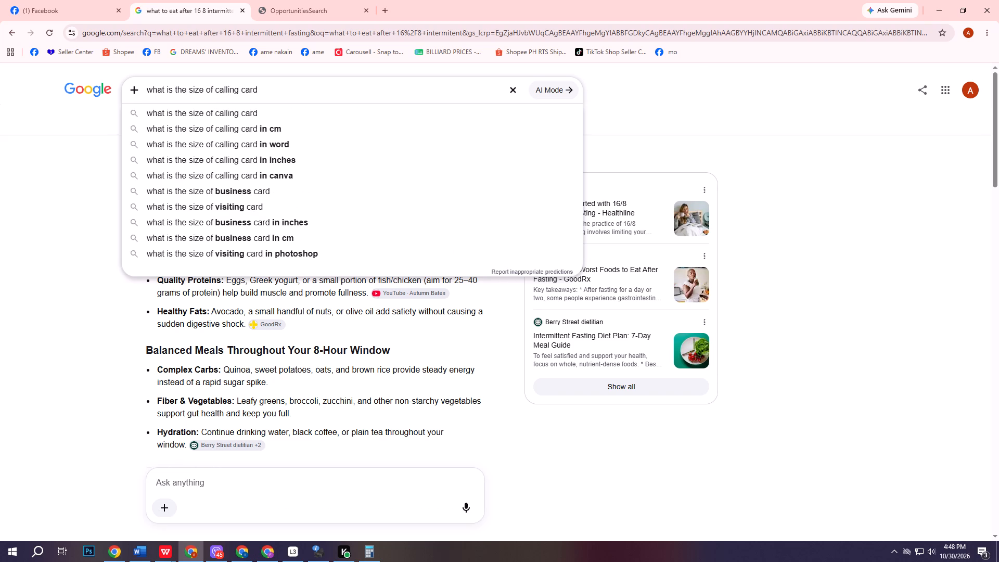
key(Return)
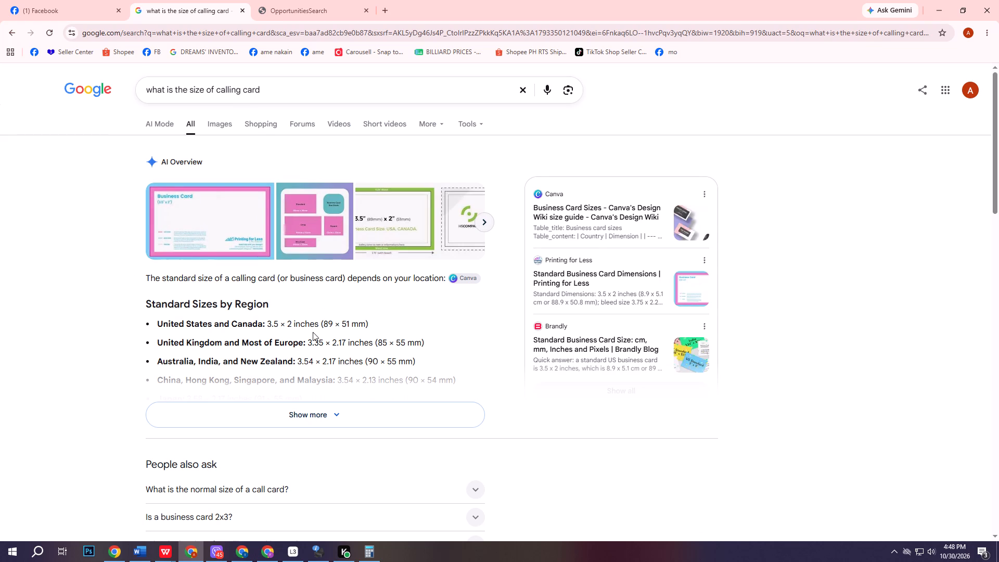
click(306, 415)
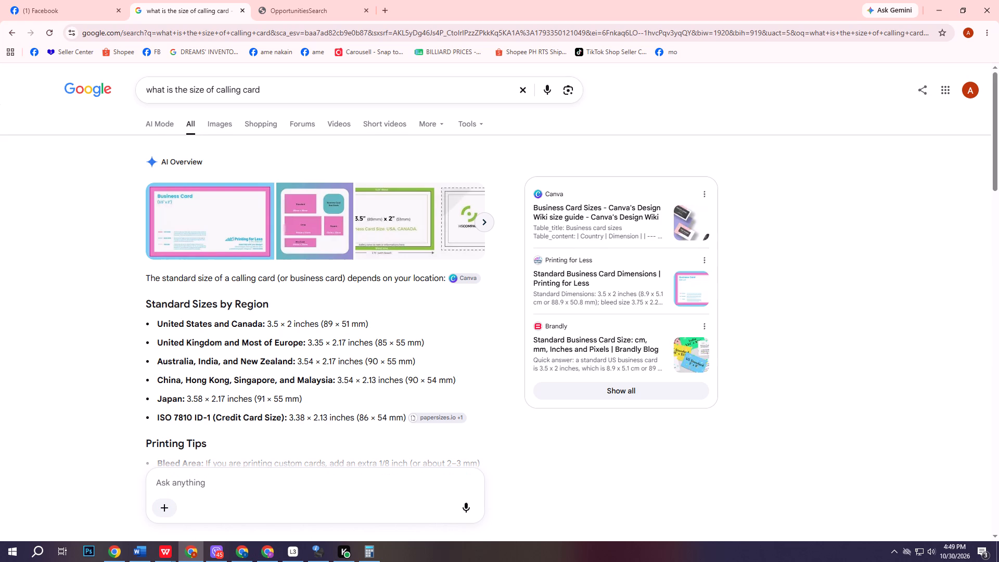
scroll(306, 419, down, 2)
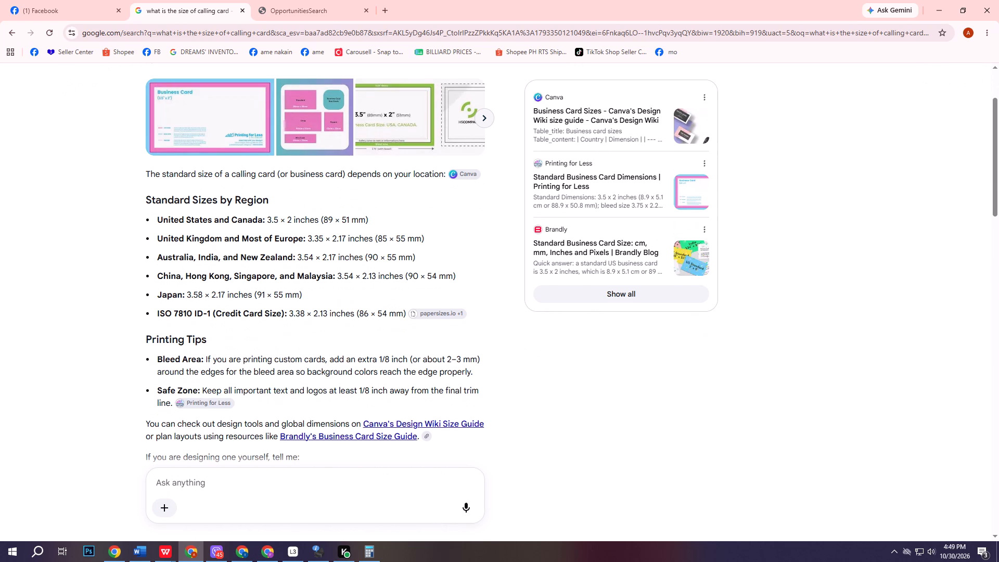
scroll(307, 419, down, 3)
scroll(307, 421, up, 2)
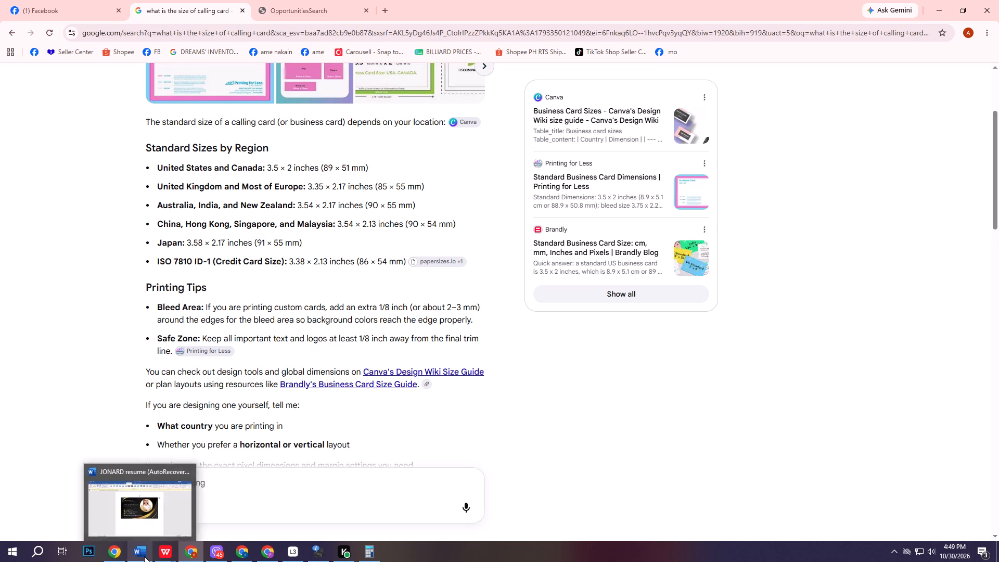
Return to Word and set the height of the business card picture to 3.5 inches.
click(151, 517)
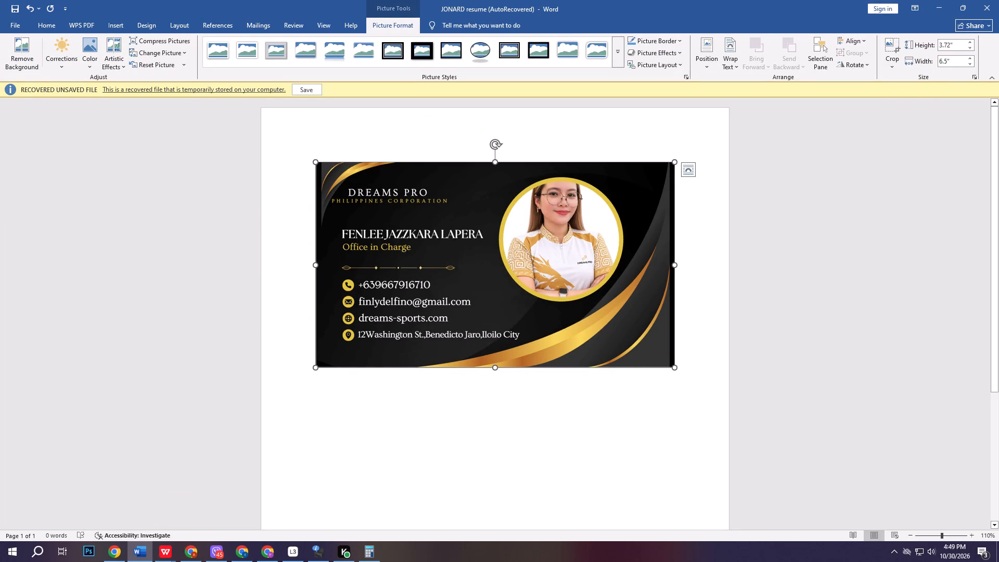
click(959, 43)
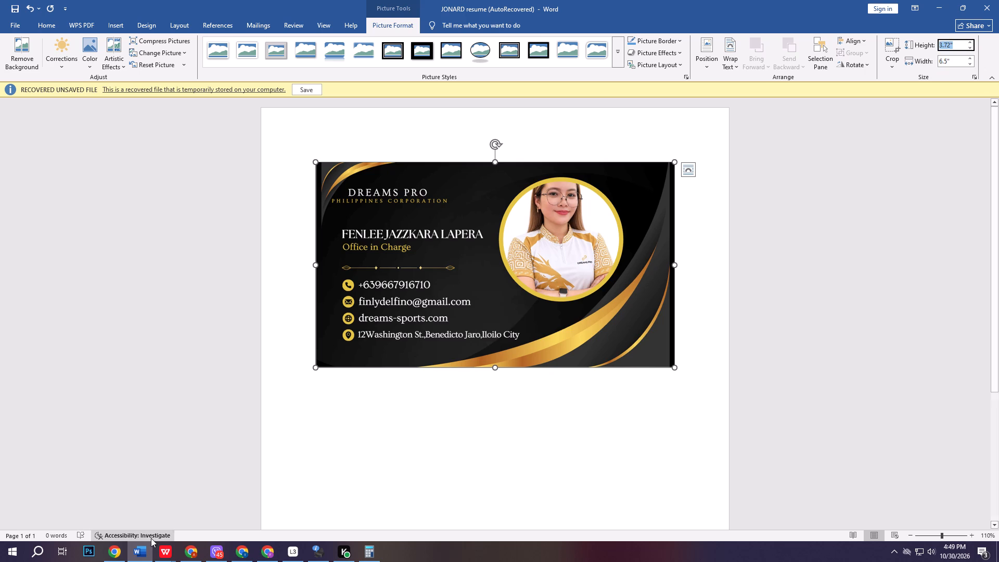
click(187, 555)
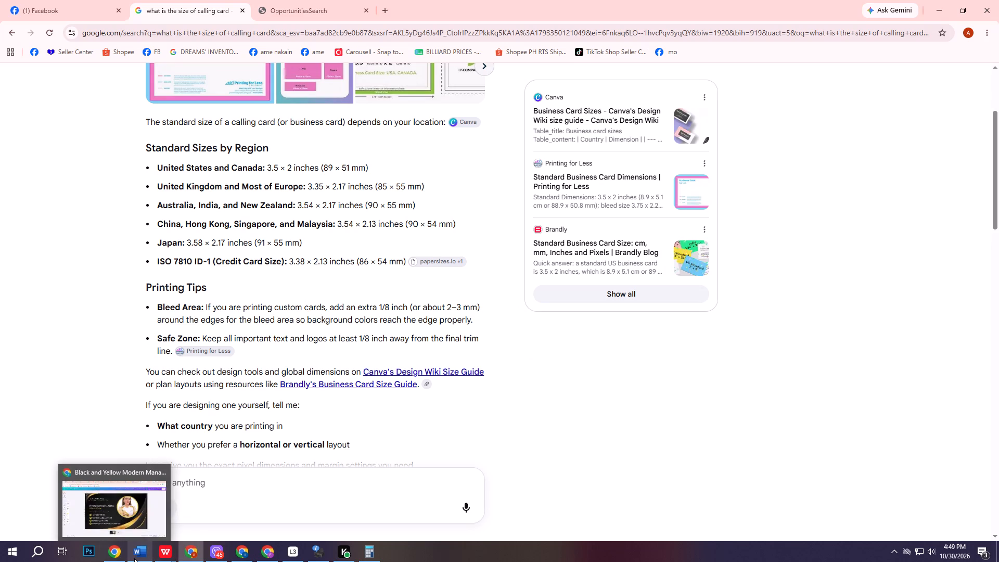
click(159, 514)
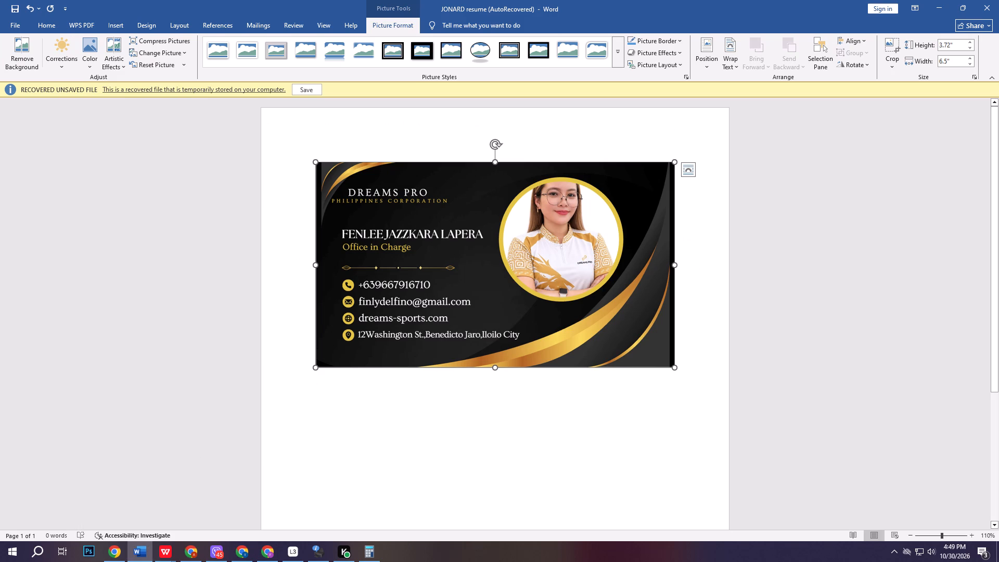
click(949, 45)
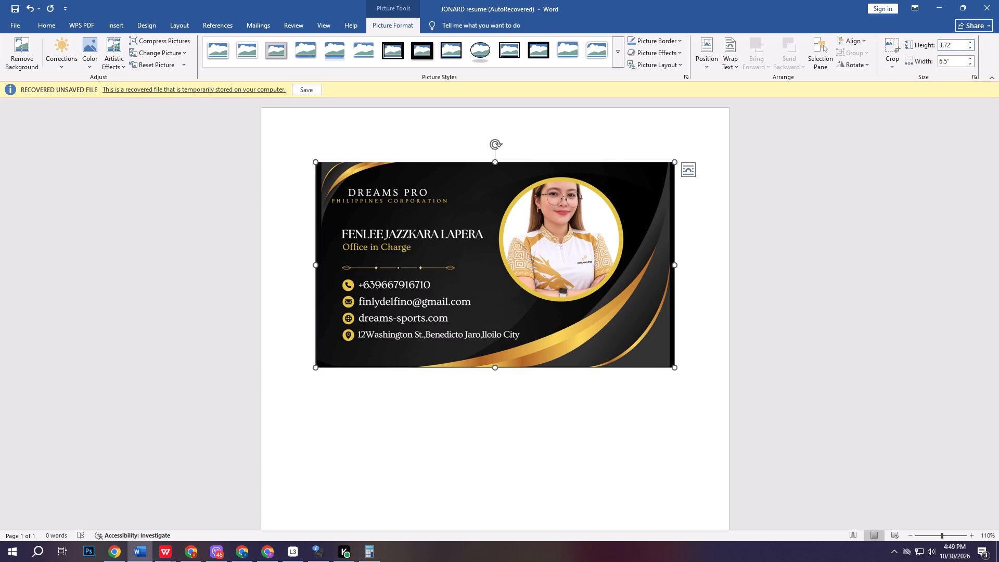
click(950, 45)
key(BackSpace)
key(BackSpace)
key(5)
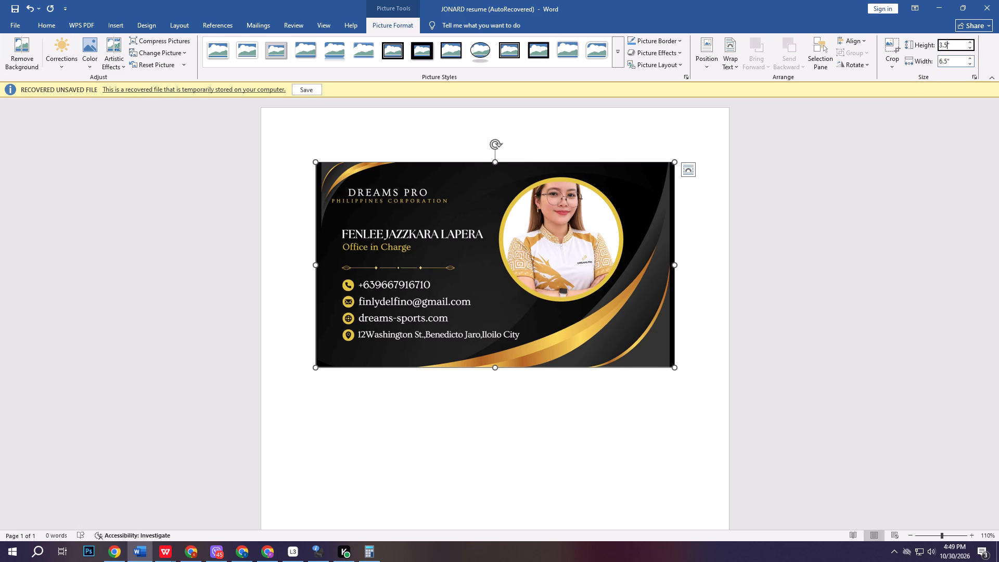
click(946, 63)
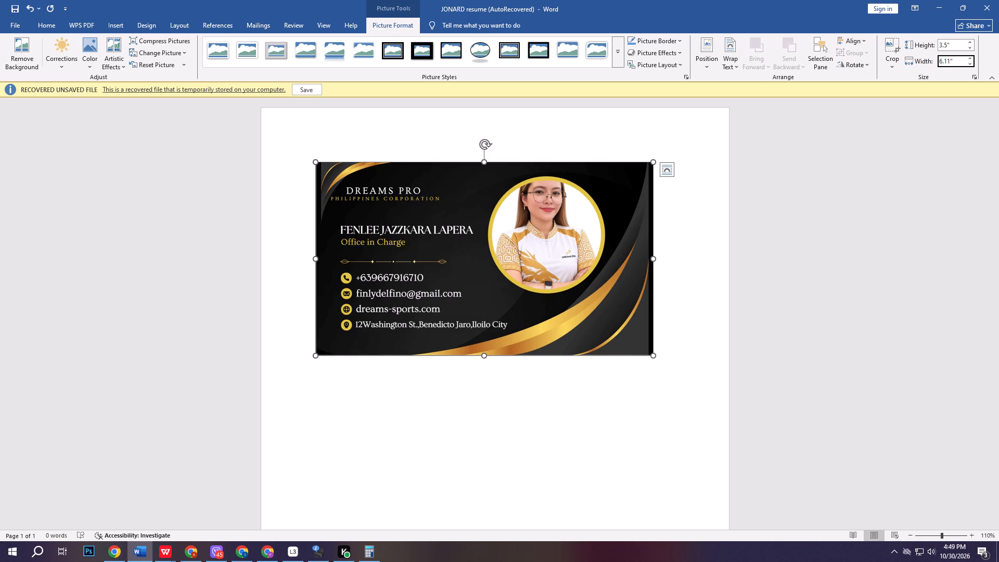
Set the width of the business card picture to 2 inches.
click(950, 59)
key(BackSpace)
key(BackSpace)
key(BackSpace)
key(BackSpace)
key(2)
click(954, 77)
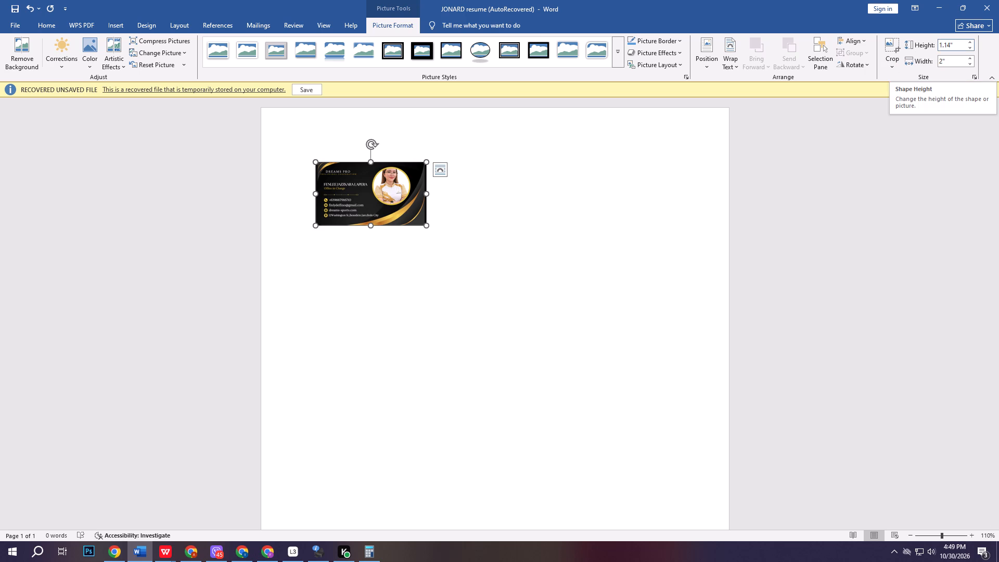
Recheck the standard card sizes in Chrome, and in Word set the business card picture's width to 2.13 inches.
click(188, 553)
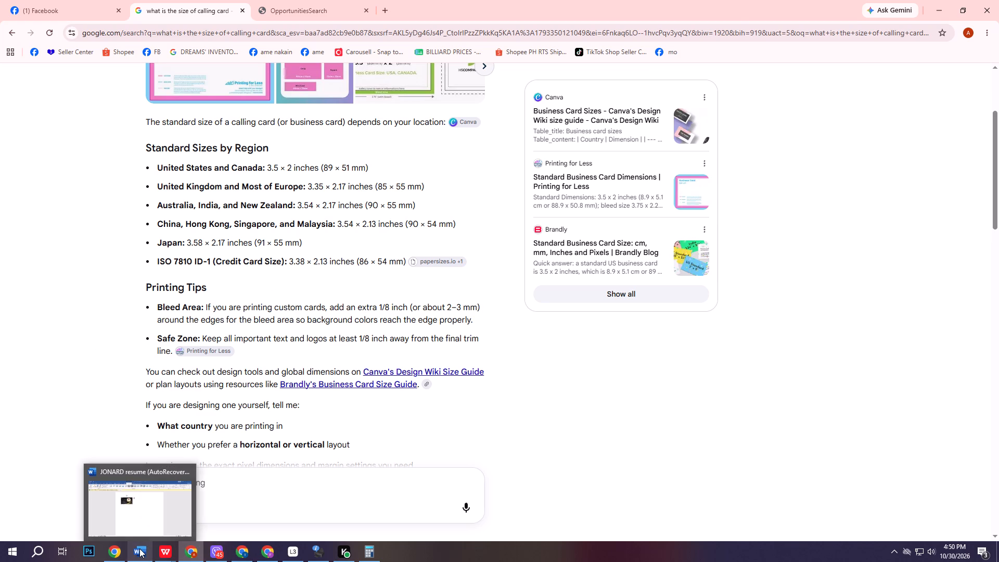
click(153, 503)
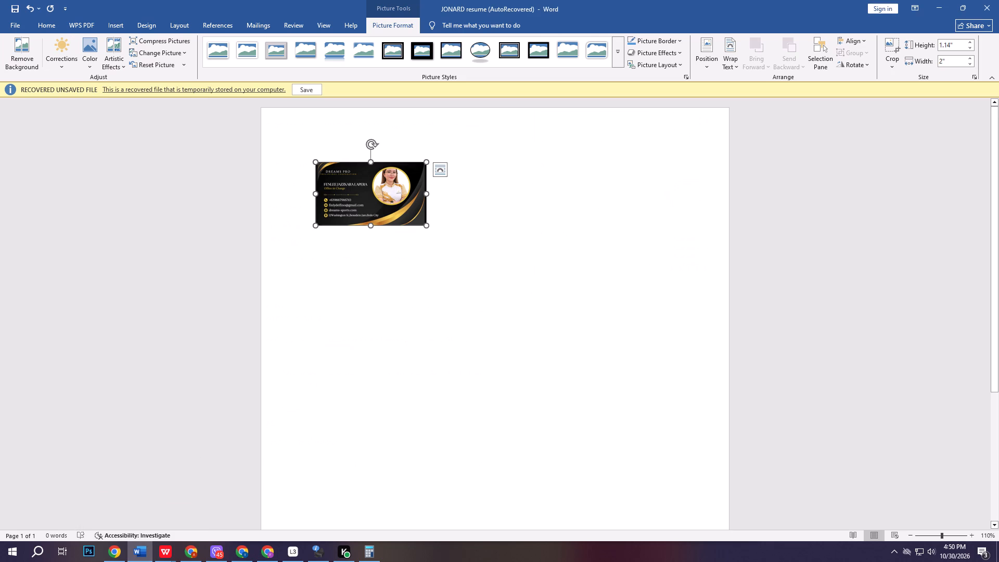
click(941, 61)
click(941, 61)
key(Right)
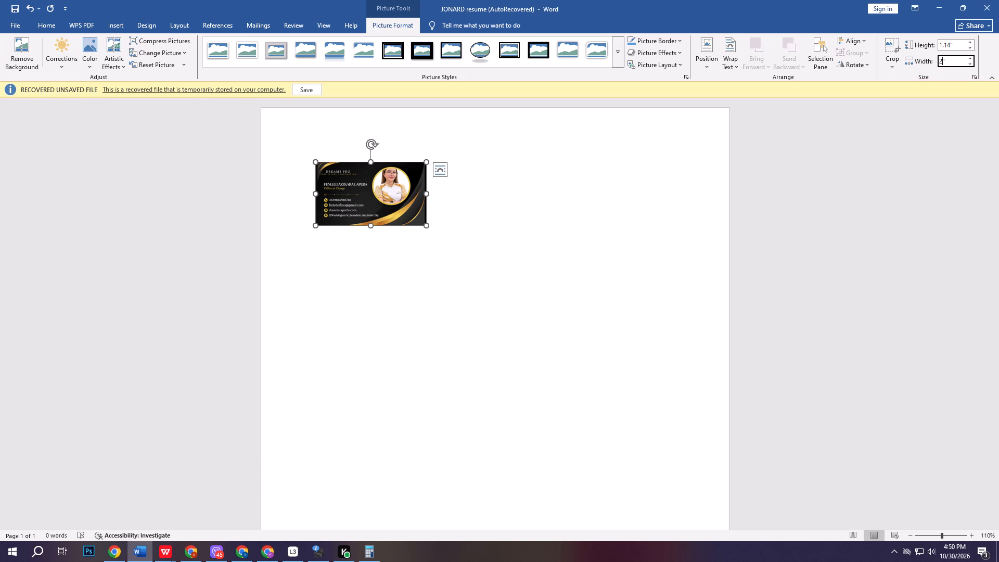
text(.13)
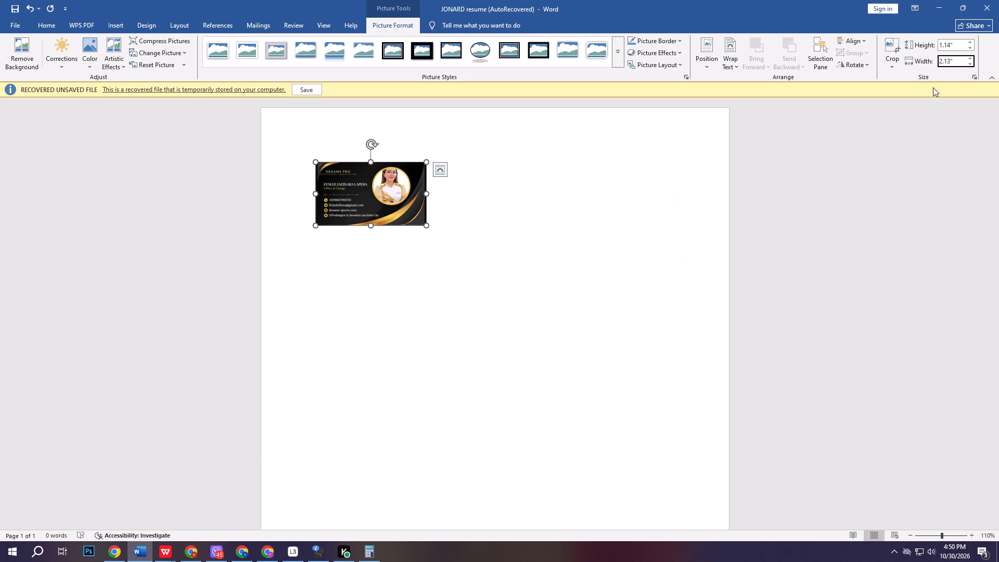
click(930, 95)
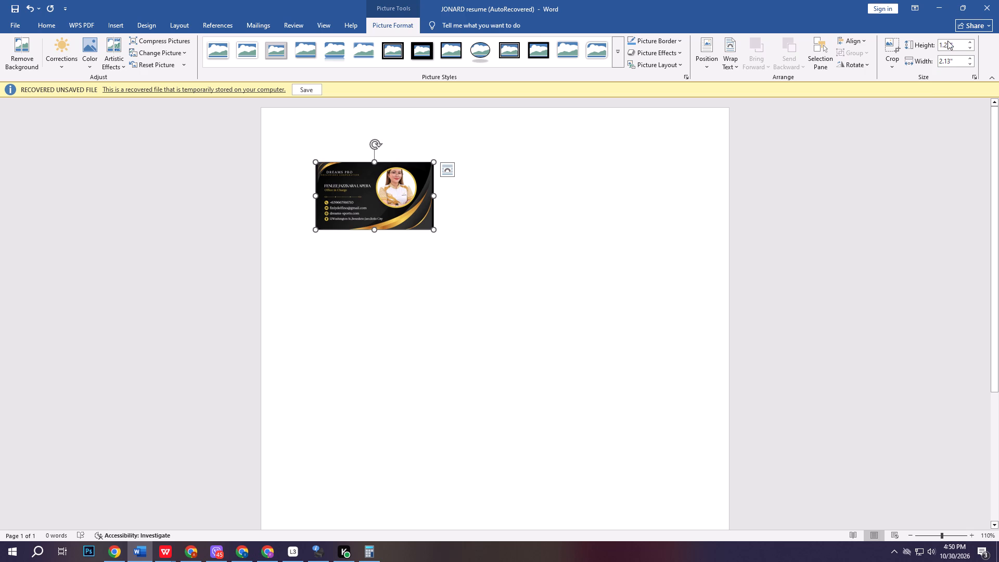
Set the height of the business card picture to 3.54 inches.
click(949, 46)
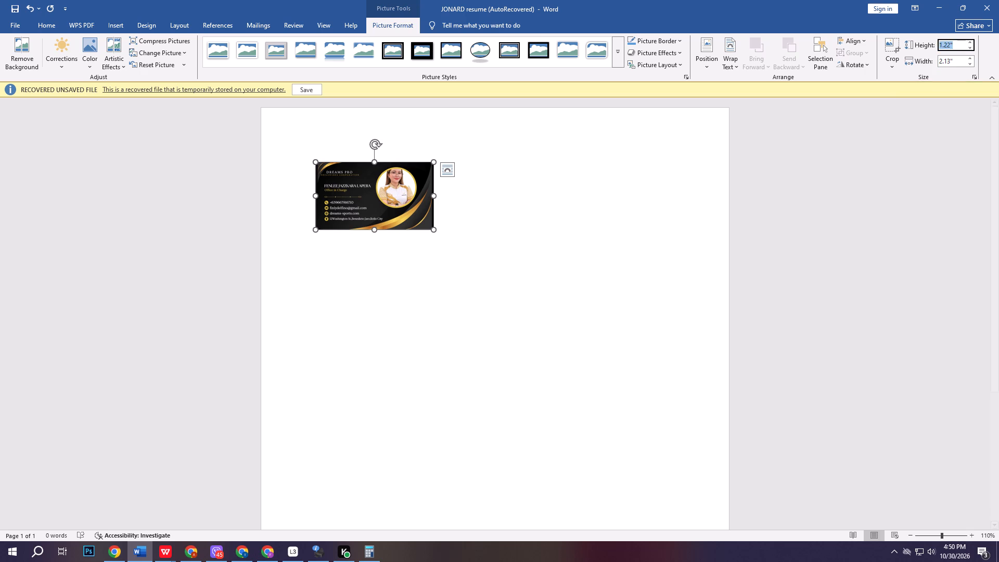
key(BackSpace)
key(period)
key(BackSpace)
text(3.54)
click(946, 62)
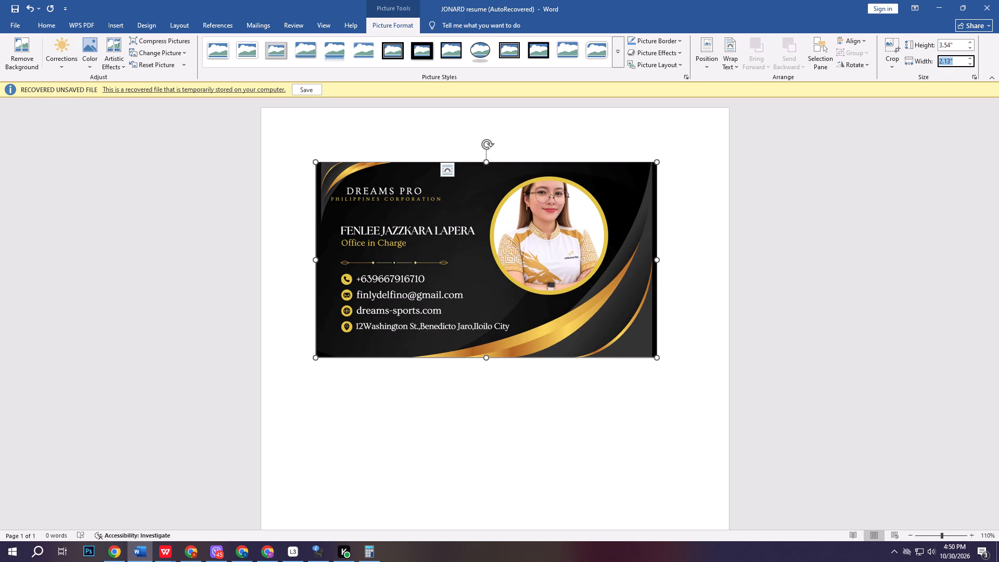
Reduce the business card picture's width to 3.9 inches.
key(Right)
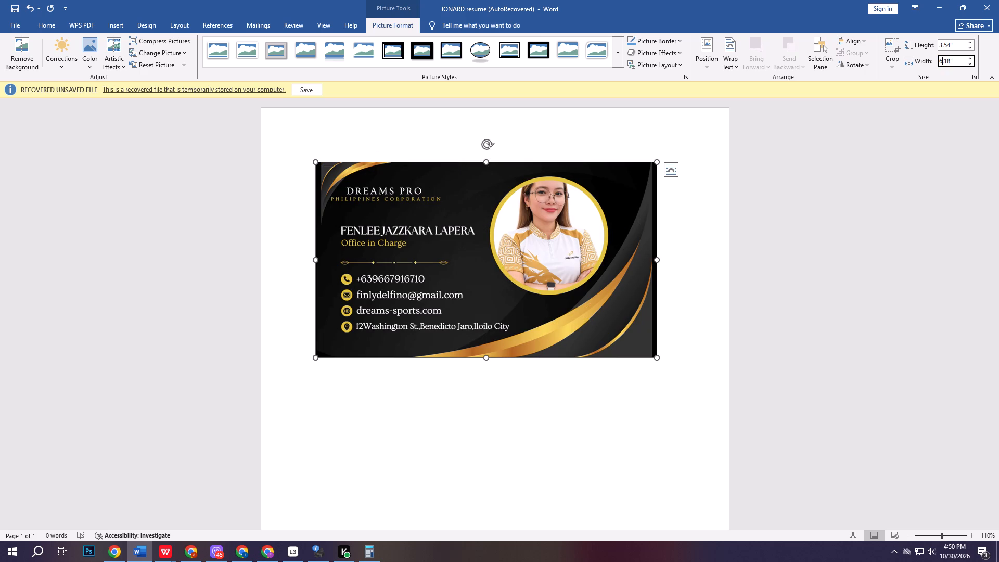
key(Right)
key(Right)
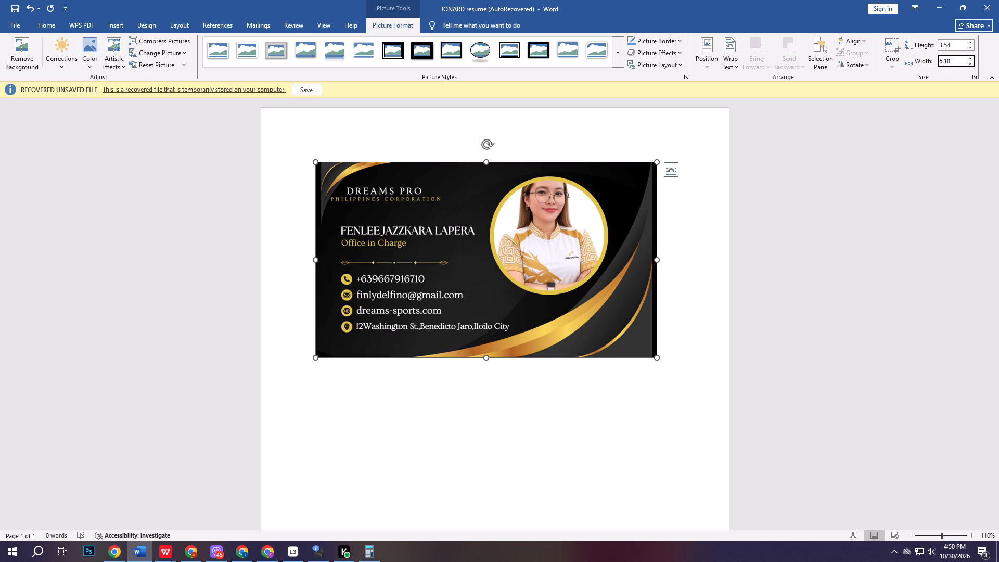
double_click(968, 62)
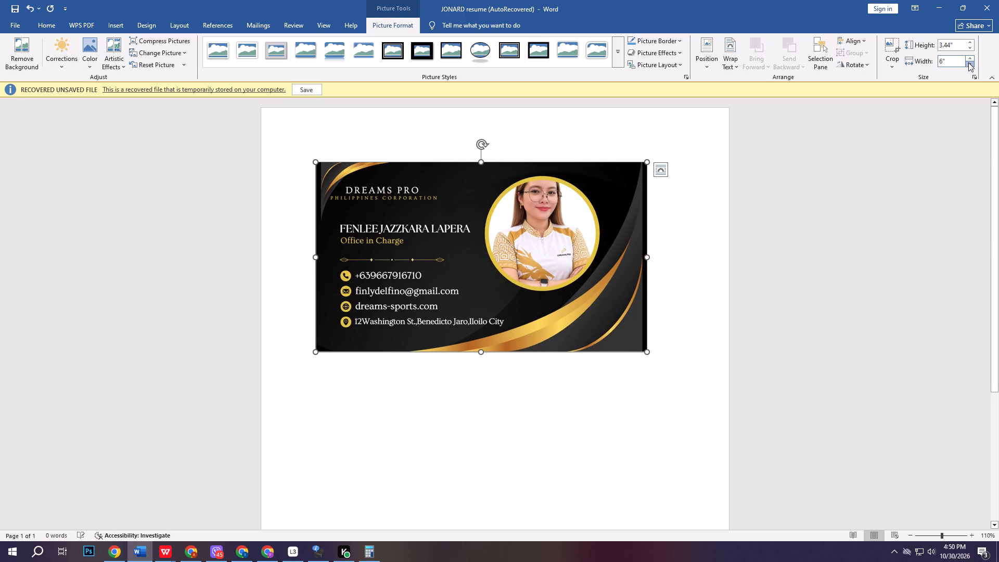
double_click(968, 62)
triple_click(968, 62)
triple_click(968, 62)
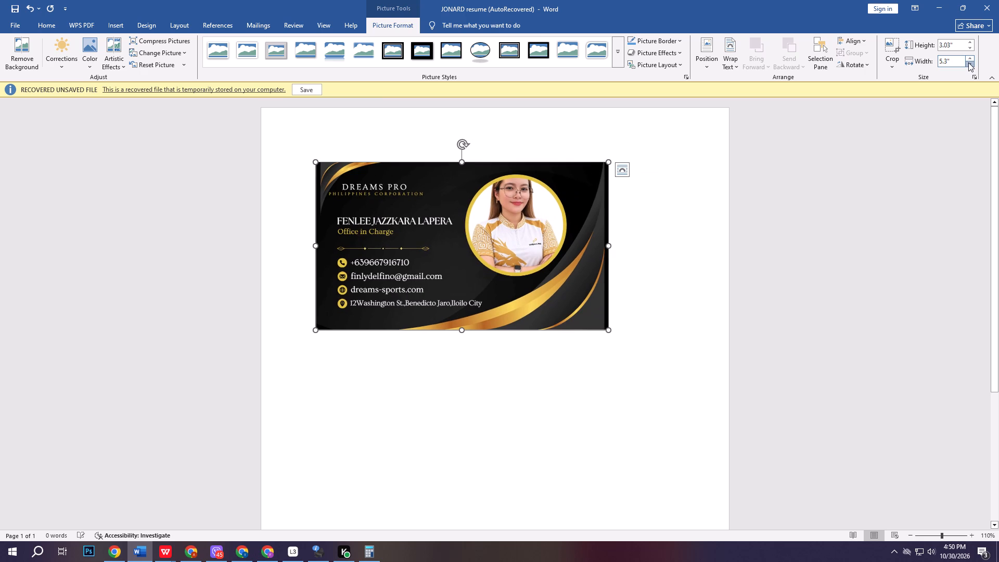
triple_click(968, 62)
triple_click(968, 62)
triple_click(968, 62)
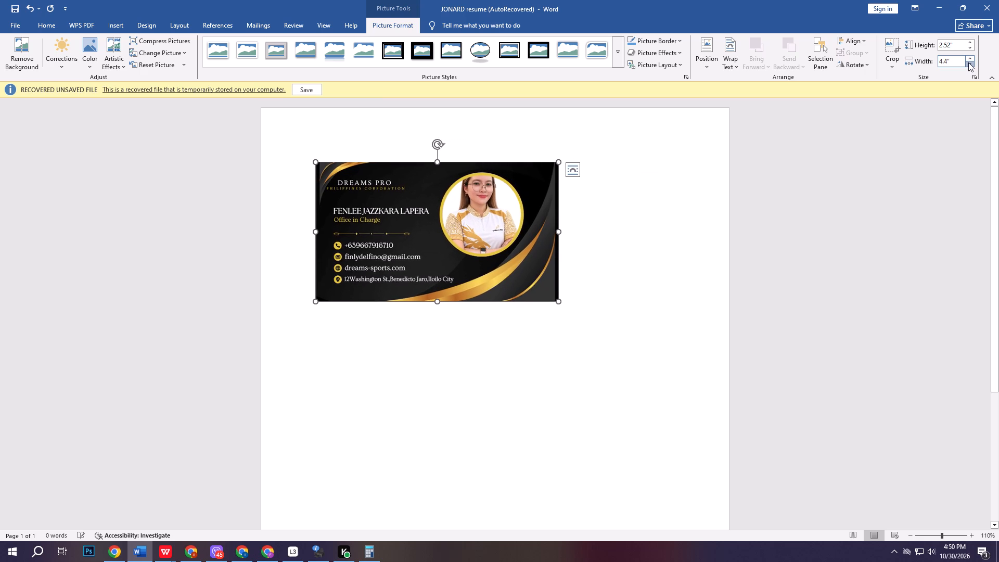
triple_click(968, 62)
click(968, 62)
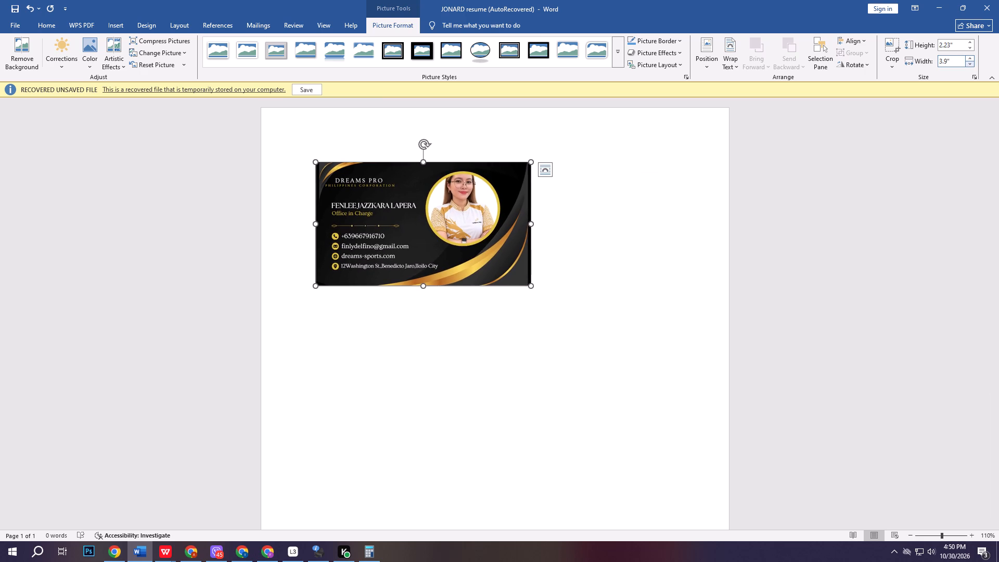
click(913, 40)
Close the recovered resume document in Word.
click(983, 1)
click(523, 295)
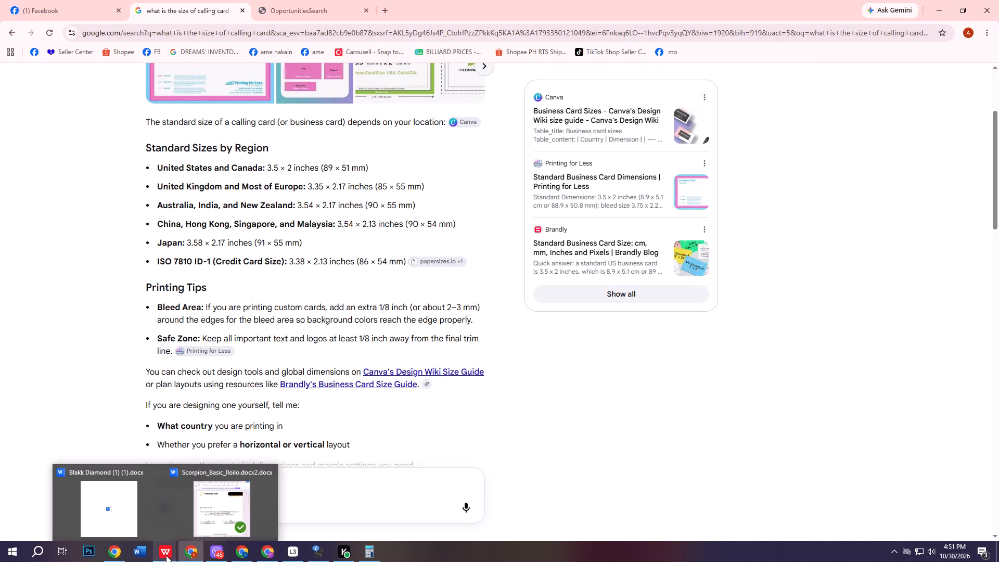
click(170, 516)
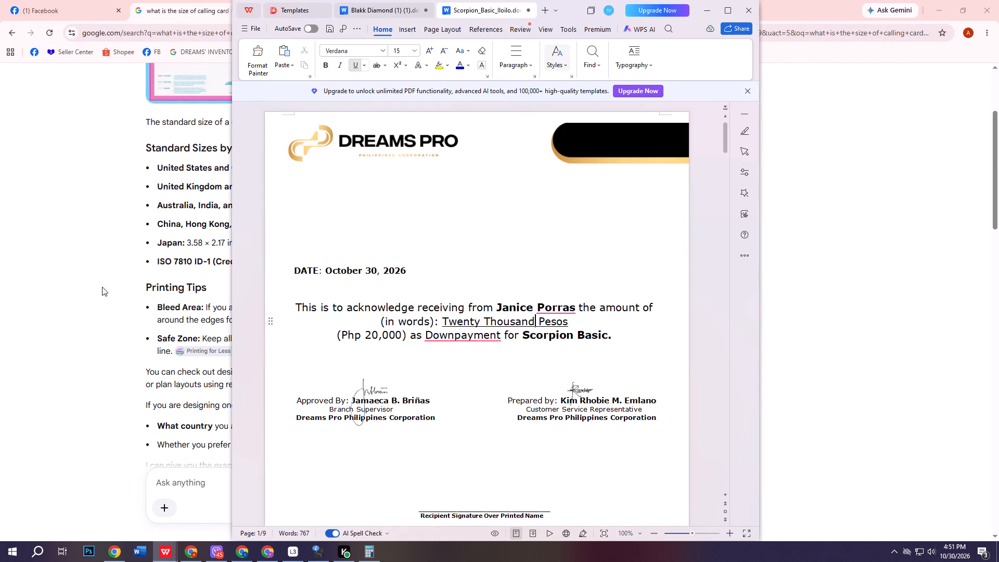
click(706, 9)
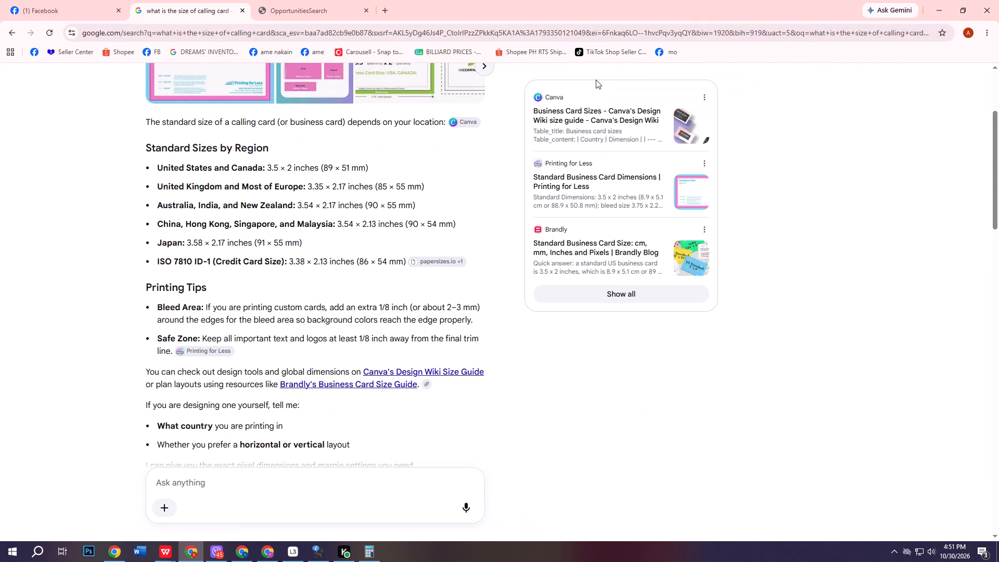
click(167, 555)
Close the WPS Office window, discarding the changes to the Scorpion_Basic_Iloilo acknowledgement document.
click(185, 516)
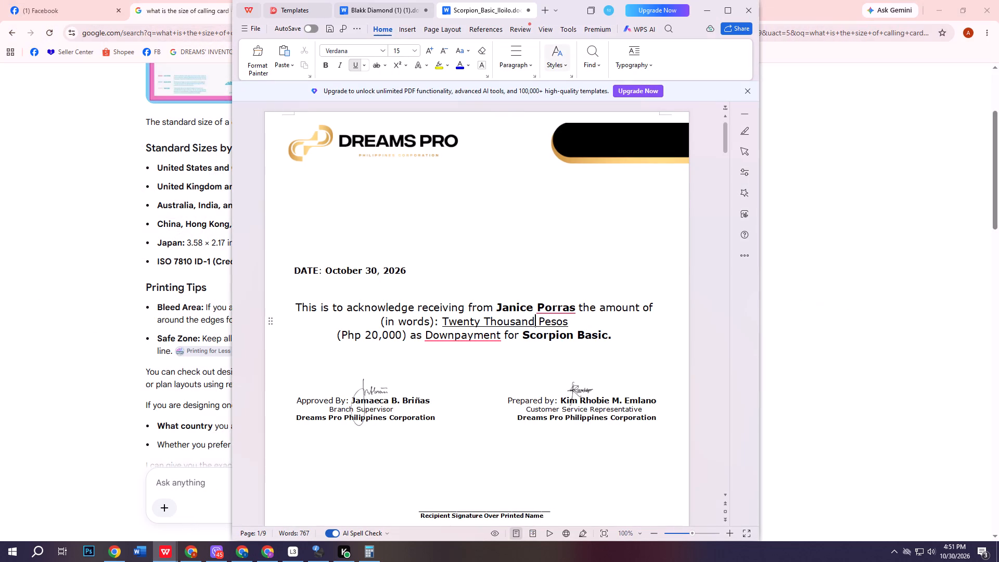
click(746, 7)
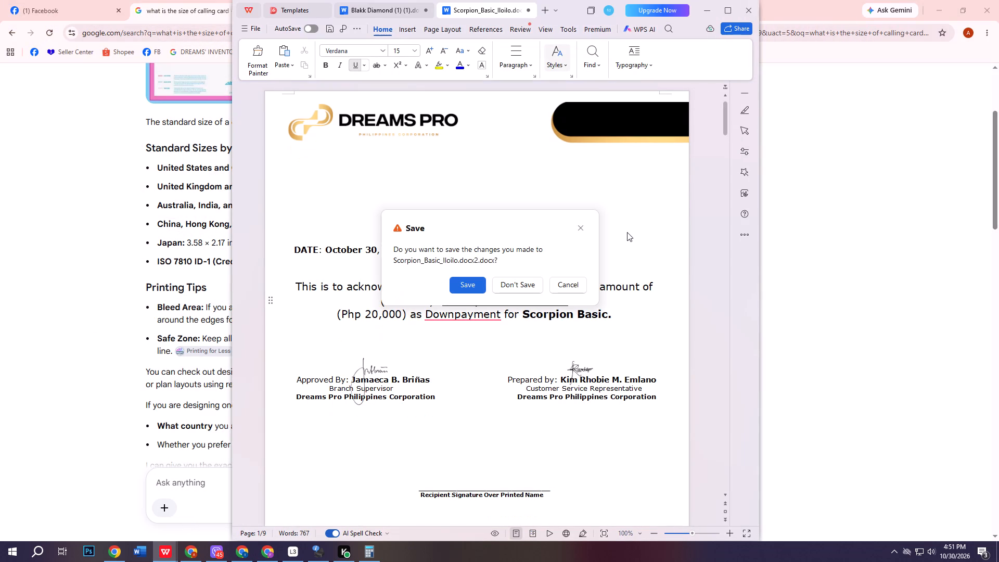
click(509, 288)
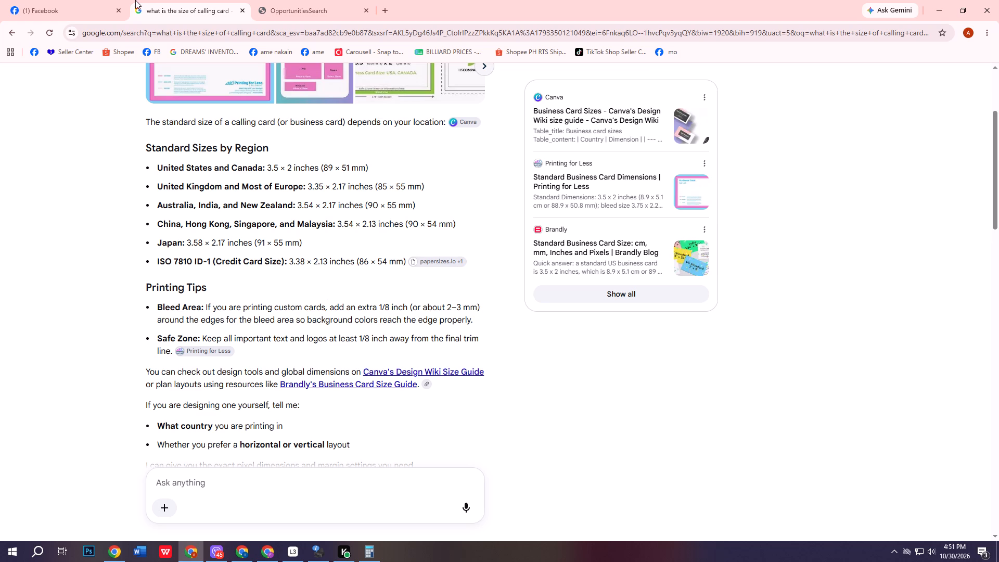
In Chrome, extend the Google query "what is the size of calling card" to ask about the height.
click(88, 0)
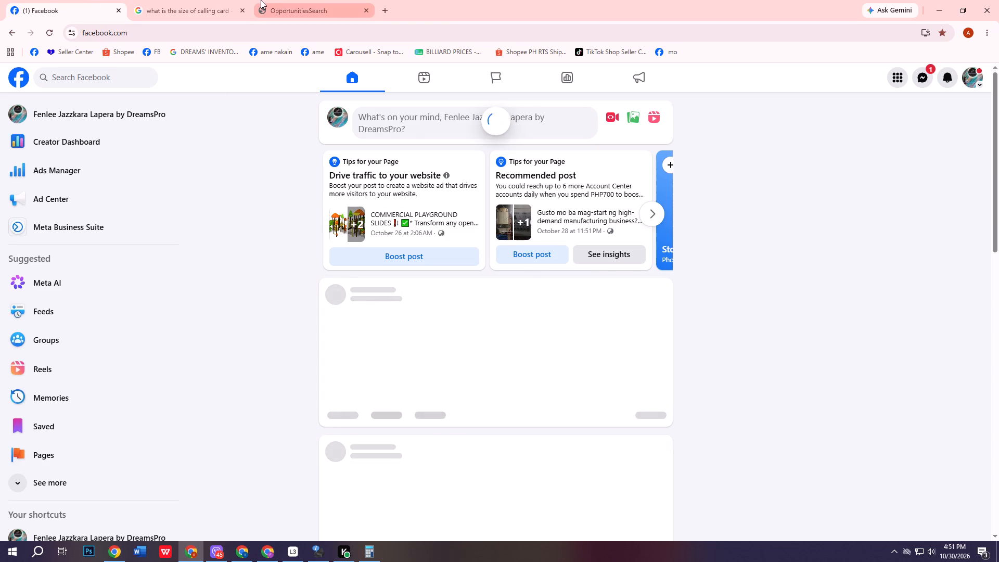
click(191, 0)
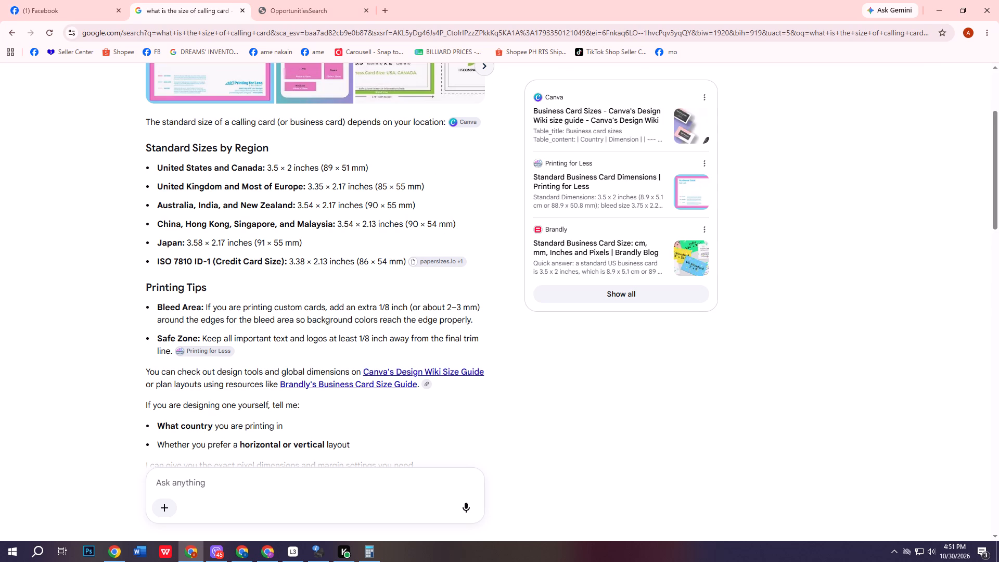
scroll(234, 206, up, 4)
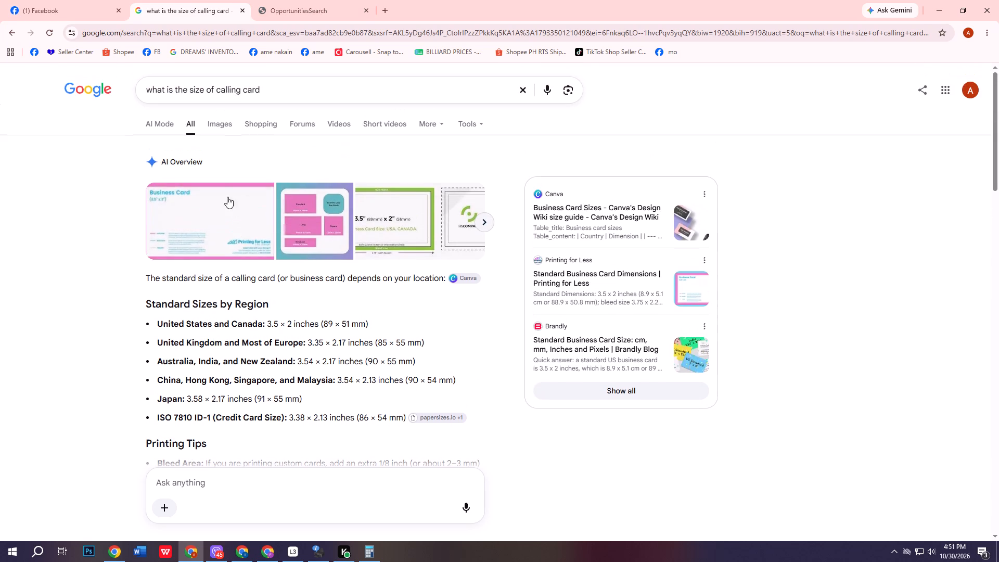
click(260, 93)
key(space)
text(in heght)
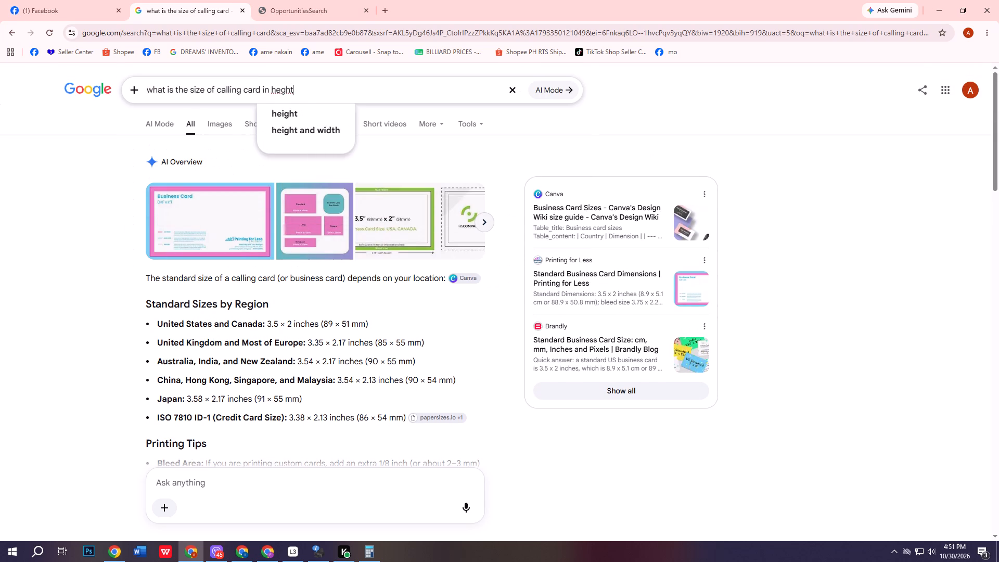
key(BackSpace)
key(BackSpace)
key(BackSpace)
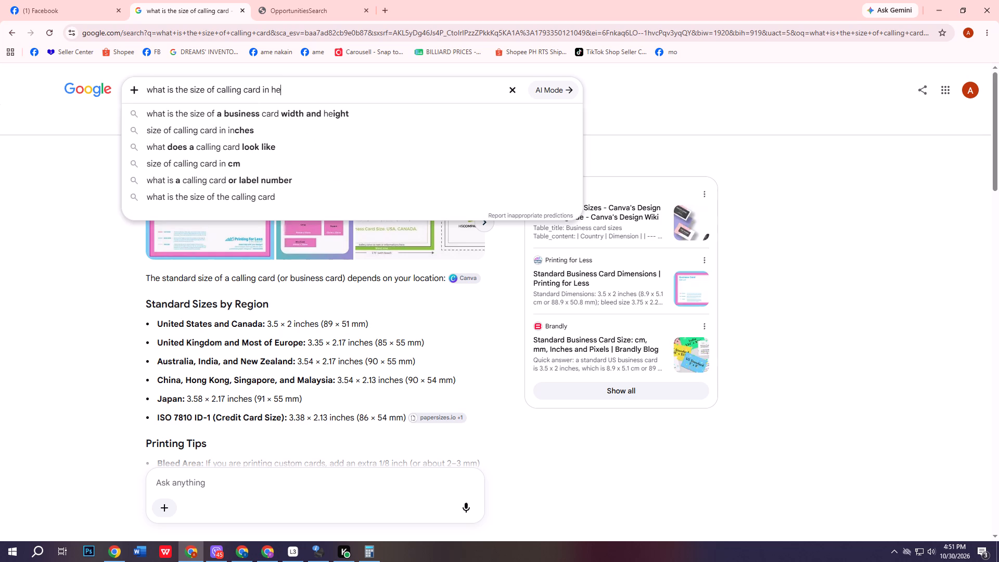
Search Google in Chrome for "what is the size of a business card width and height".
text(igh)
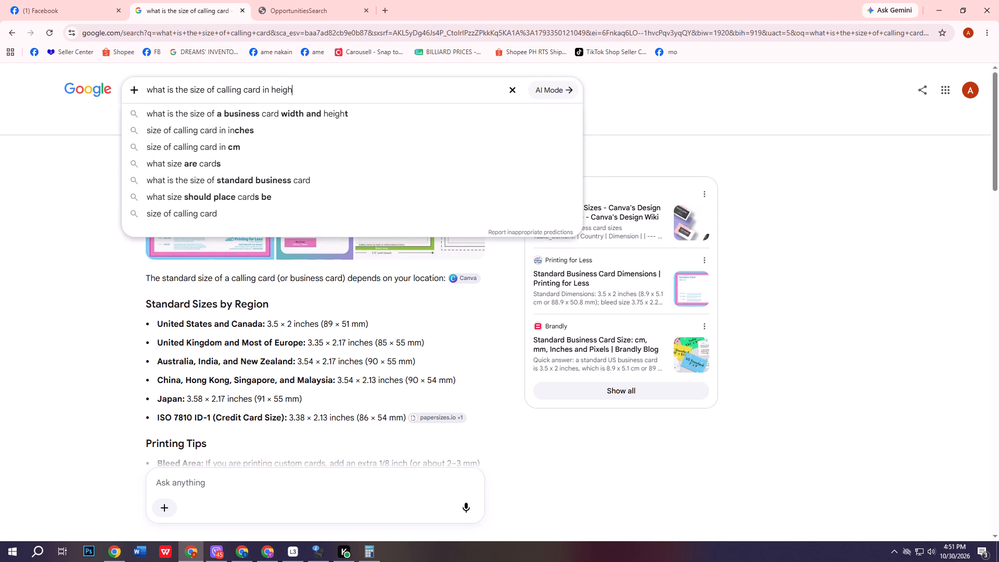
click(257, 117)
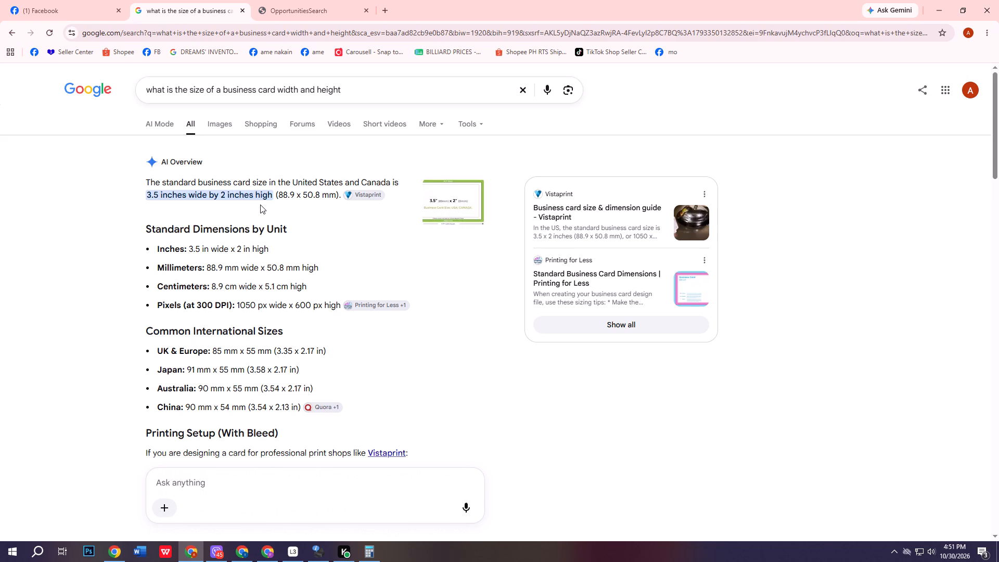
Open Word and create a new blank document.
click(145, 551)
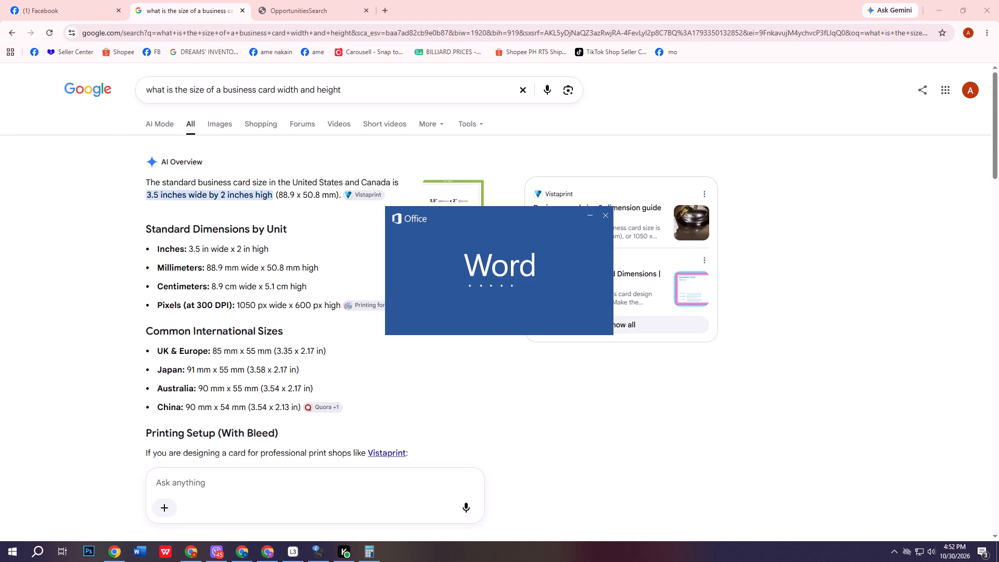
click(159, 134)
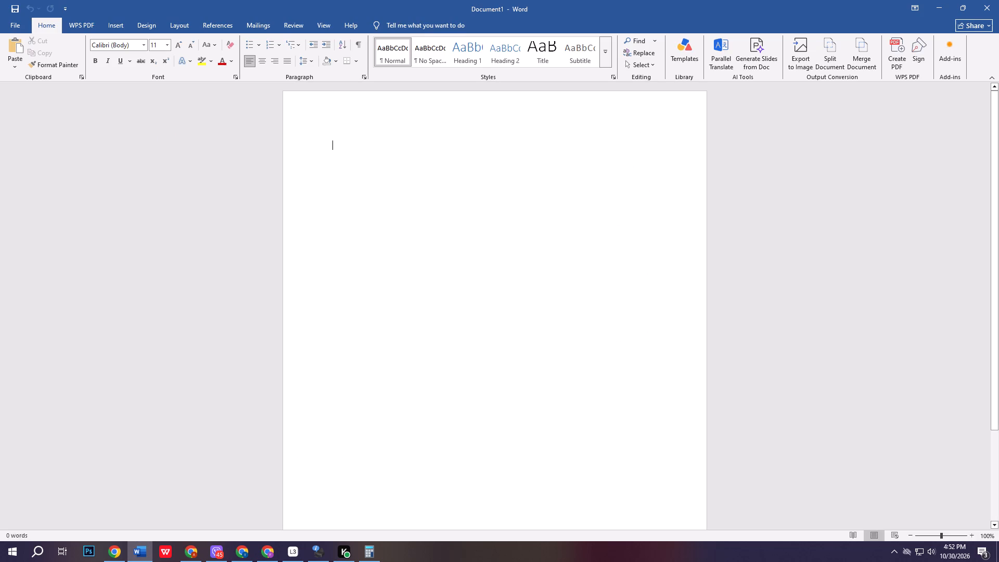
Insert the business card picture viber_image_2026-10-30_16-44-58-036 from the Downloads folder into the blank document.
click(116, 24)
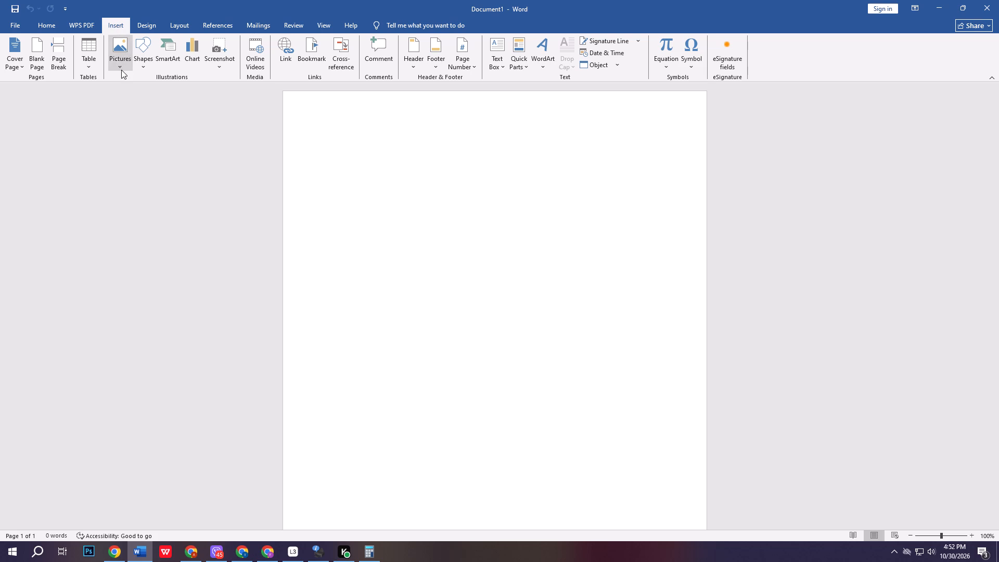
click(121, 56)
click(125, 96)
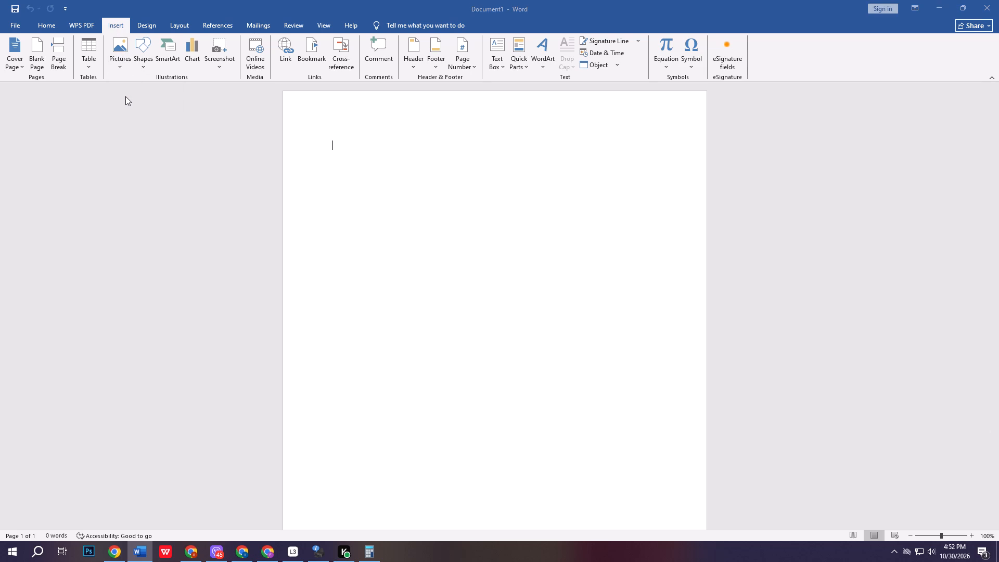
click(88, 92)
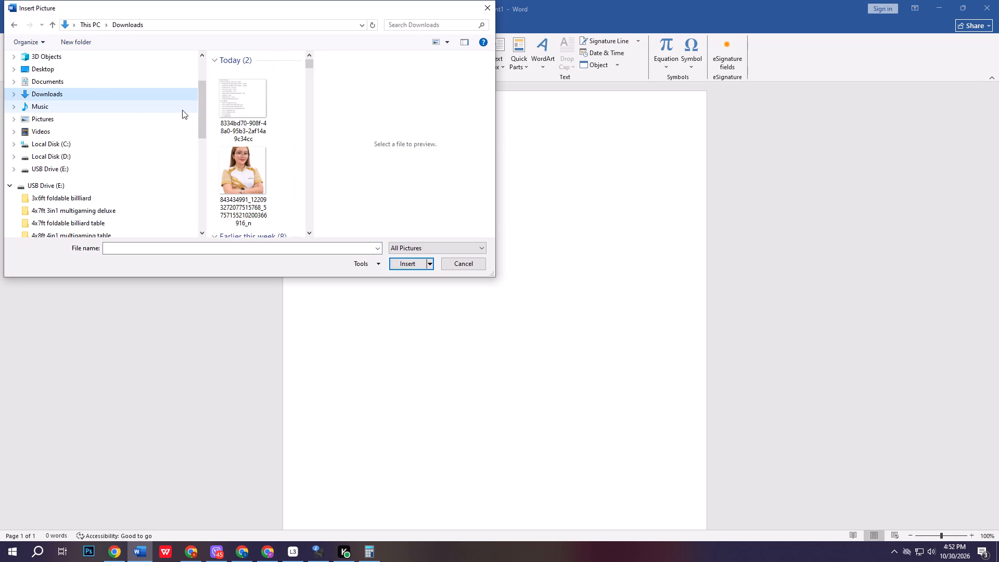
click(238, 109)
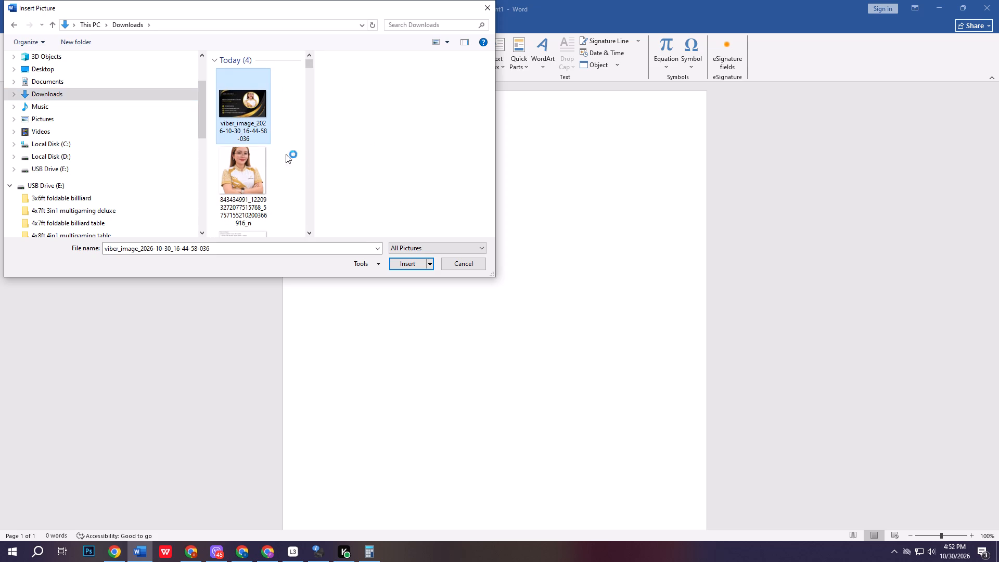
click(404, 263)
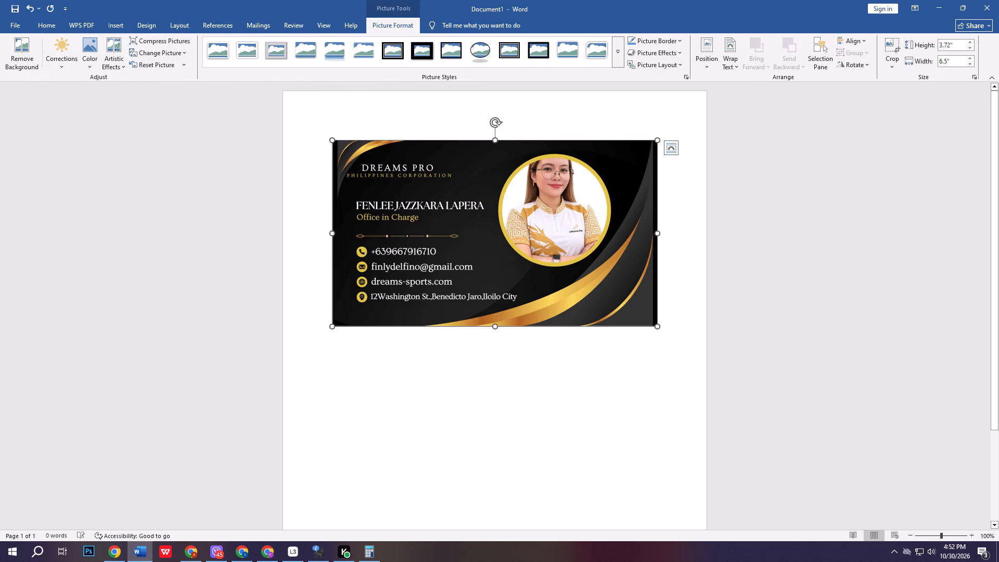
Recheck the standard business card size in Chrome, and in Word set the picture's height to 2 inches.
click(951, 47)
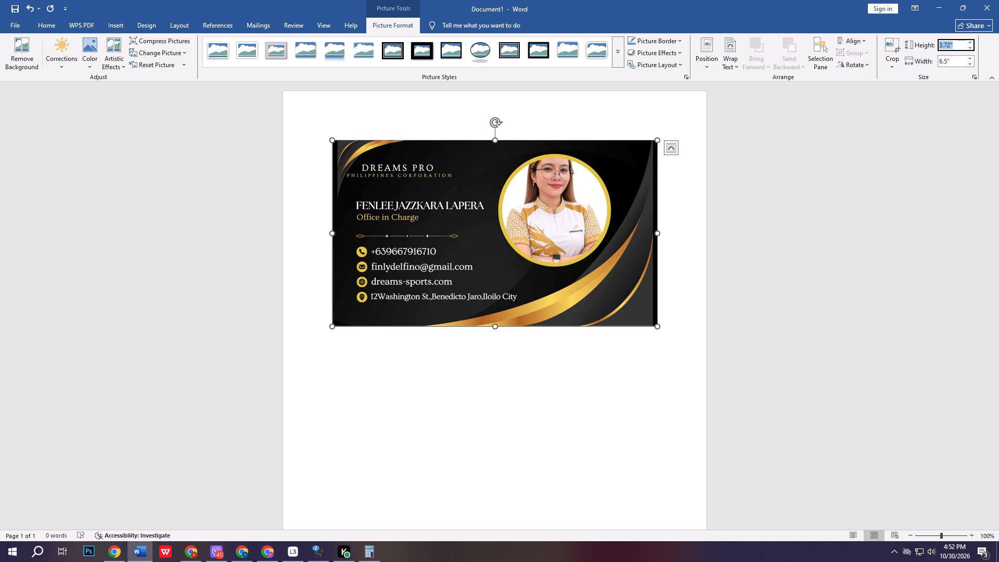
click(188, 547)
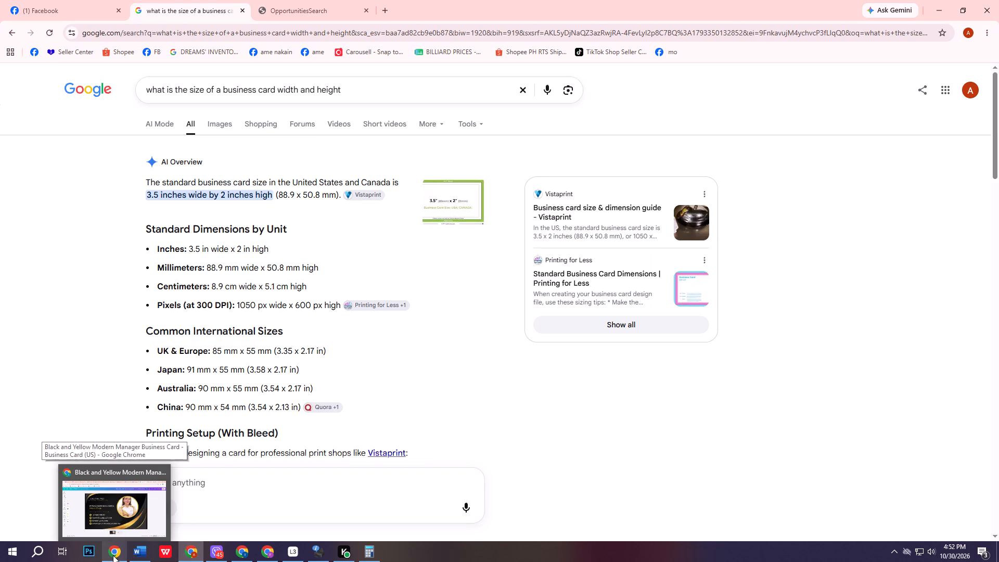
click(148, 533)
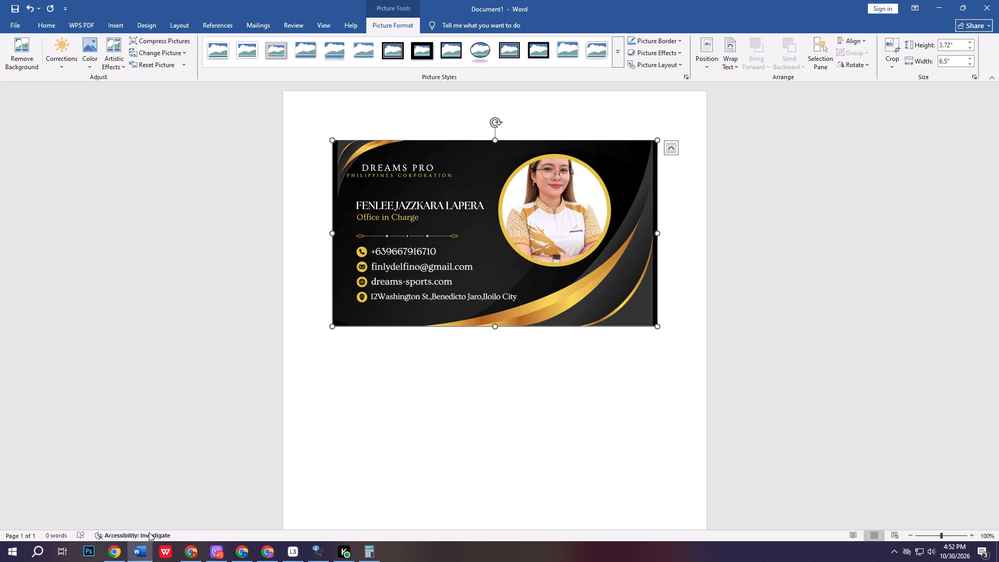
click(951, 45)
key(BackSpace)
key(1)
key(BackSpace)
key(2)
Set the width of the business card picture to 3.5 inches.
click(950, 61)
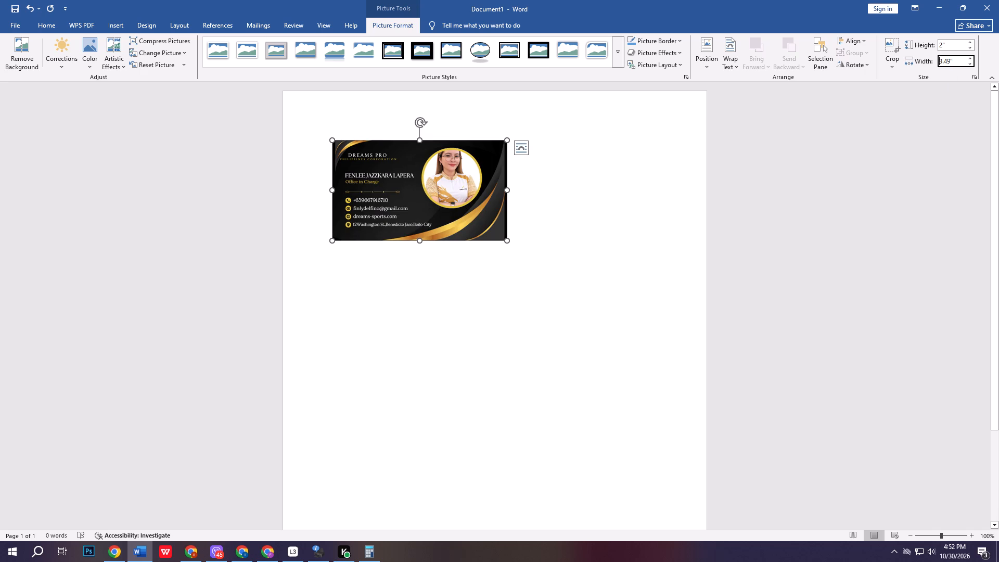
key(Right)
key(Right)
key(Right)
key(Right)
key(BackSpace)
key(BackSpace)
key(5)
click(695, 186)
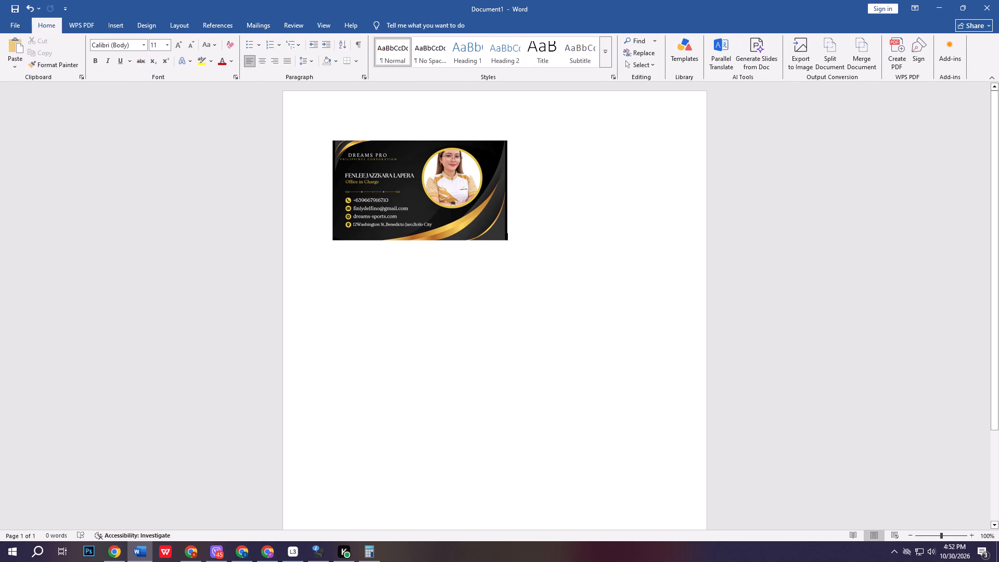
Set the business card picture's text wrapping to In Front of Text so it can be placed freely.
click(468, 200)
drag(468, 200, 458, 176)
drag(458, 187, 443, 187)
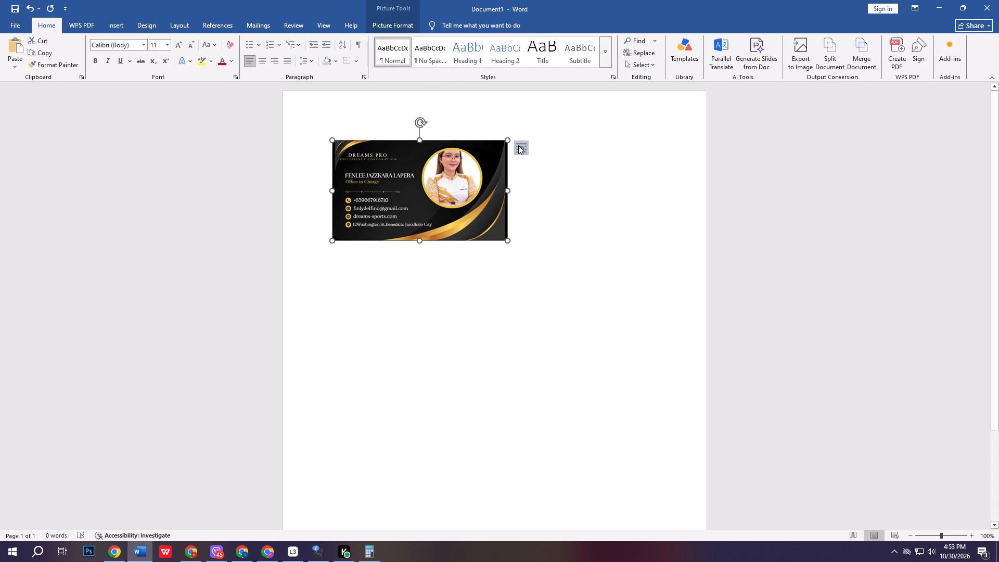
click(519, 145)
click(594, 242)
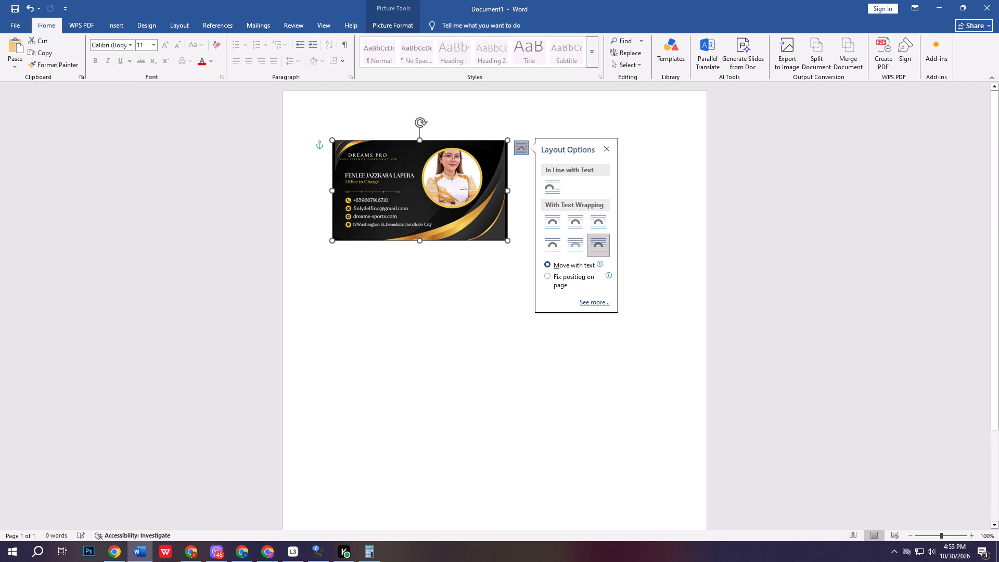
Move the business card picture into the page's upper-left corner, just inside the page edges.
drag(480, 212, 454, 186)
drag(425, 165, 427, 165)
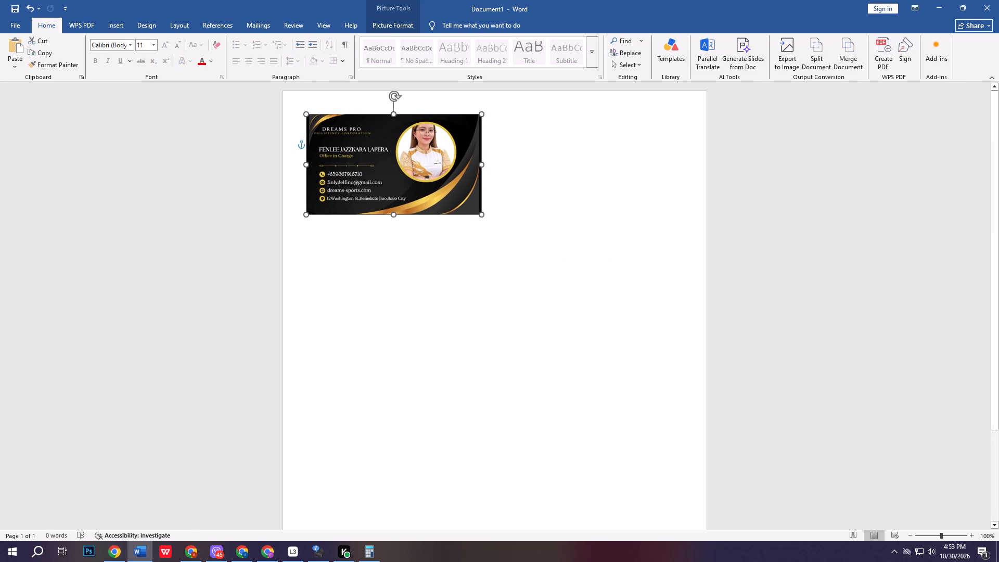
drag(427, 165, 432, 165)
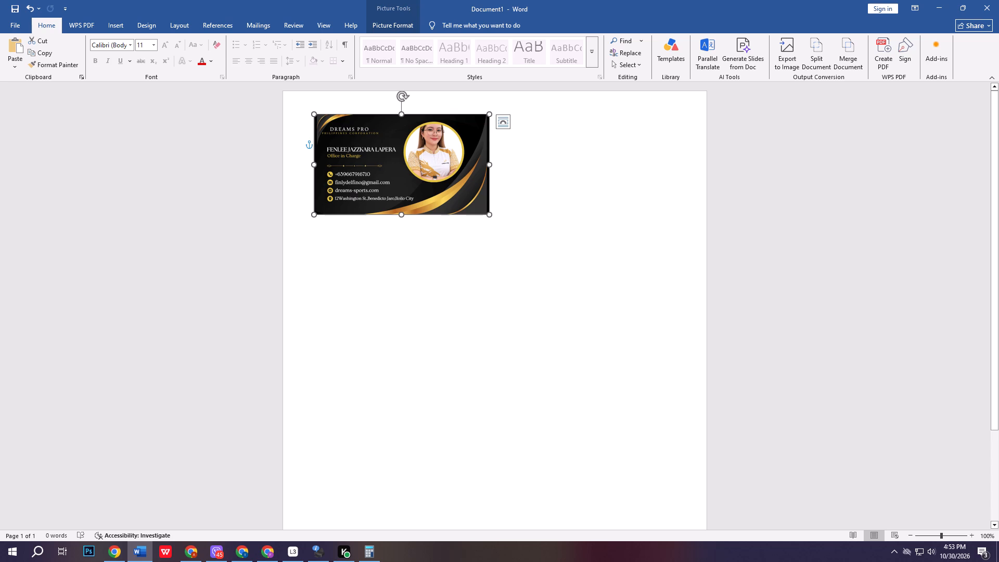
Copy the business card and paste a second one beside it in the first row, aligned with the original's top edge.
key(ctrl+c)
click(532, 149)
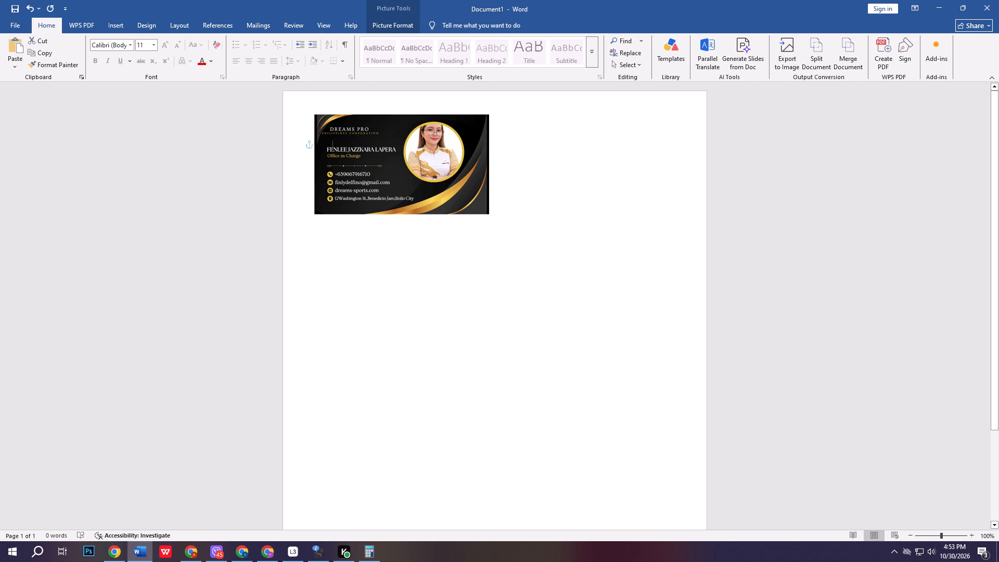
click(510, 133)
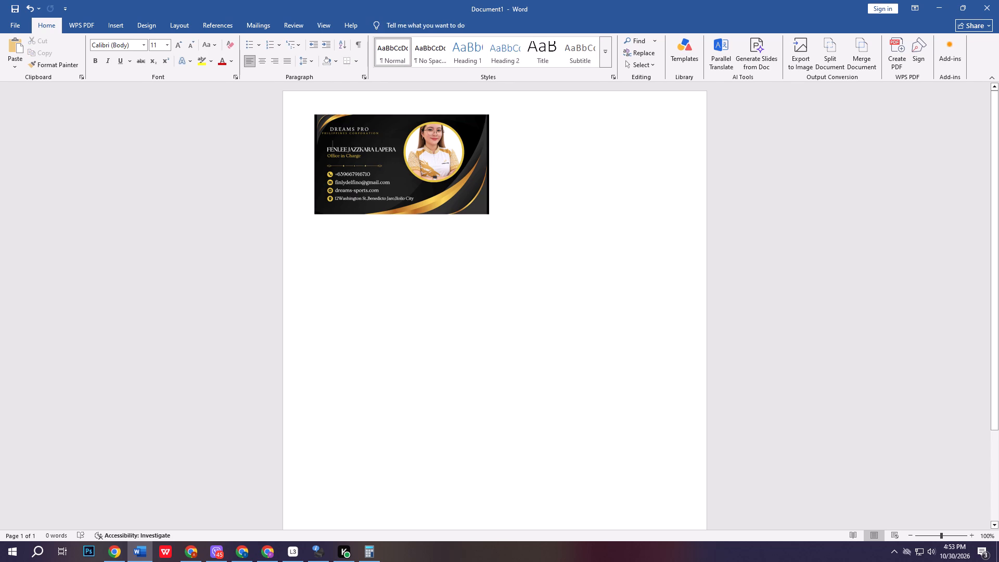
key(space)
key(space)
key(space)
key(space)
key(space)
key(space)
key(space)
key(space)
key(space)
key(space)
key(space)
key(space)
key(space)
key(space)
key(space)
key(space)
key(space)
key(space)
key(space)
key(space)
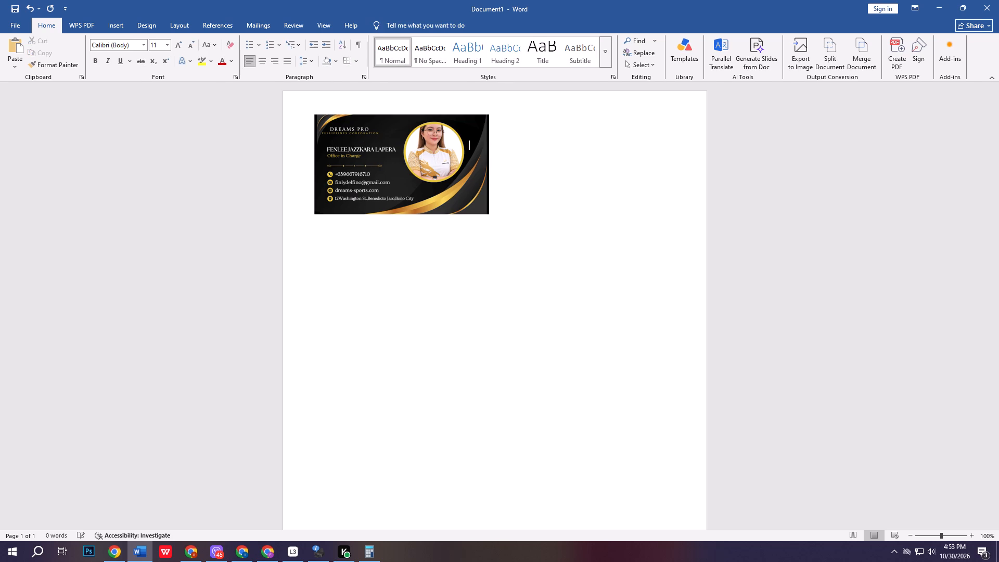
key(ctrl+v)
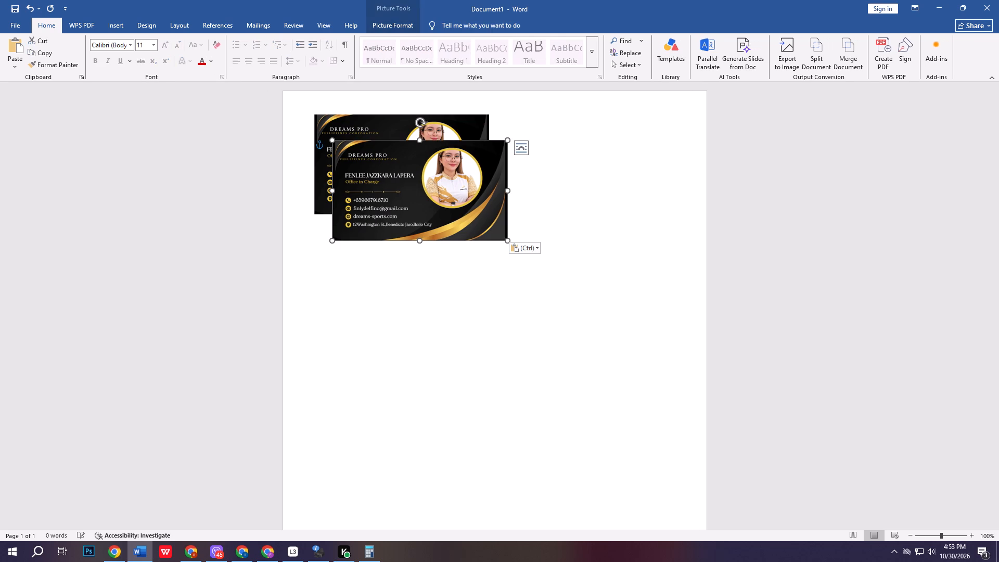
drag(469, 209, 505, 200)
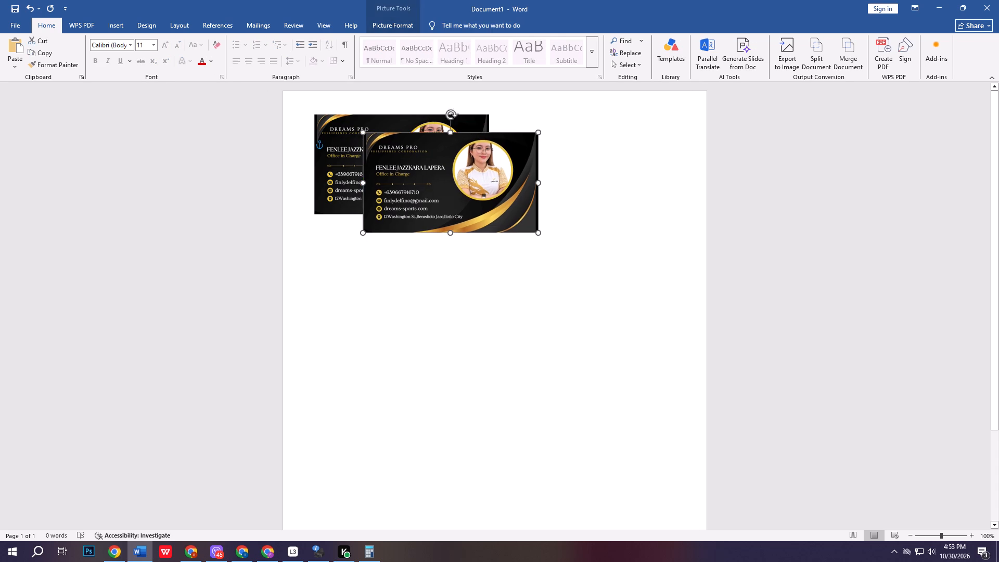
drag(505, 200, 636, 185)
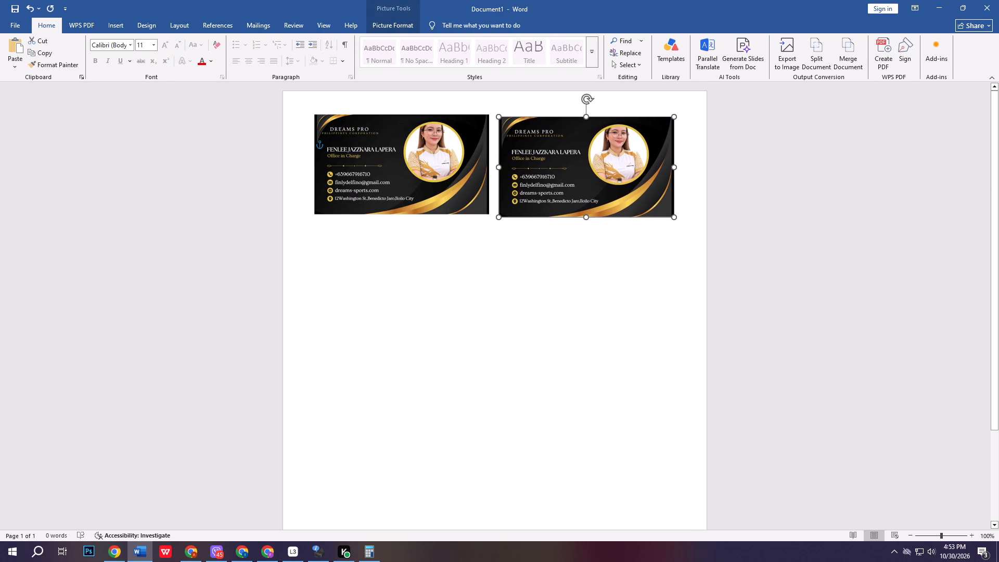
drag(636, 185, 637, 184)
Add blank lines and paste a third card copy directly below the first, starting a second row aligned to its left edge.
click(460, 274)
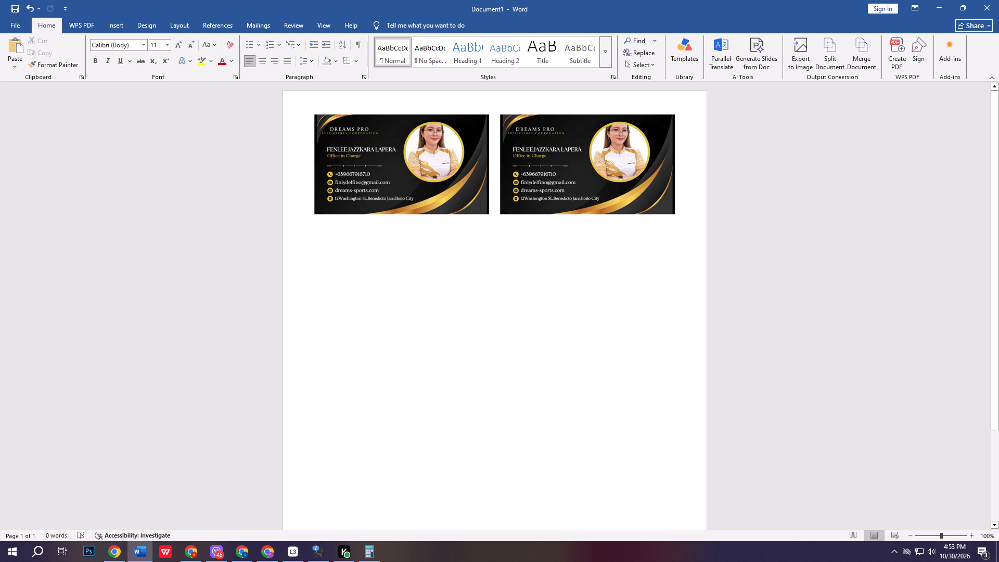
key(Return)
key(Return)
key(Return)
key(Return)
key(Return)
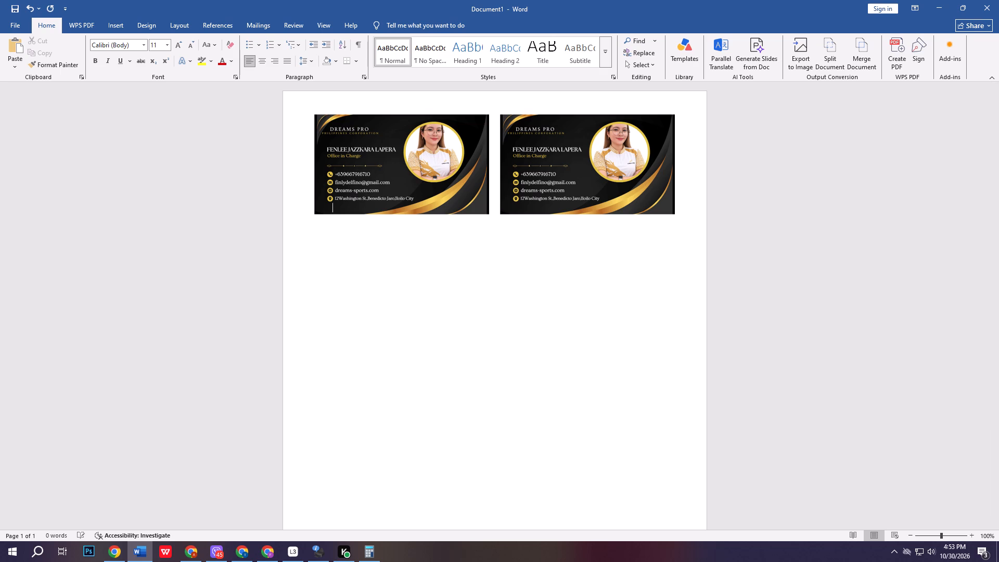
key(Return)
key(ctrl+v)
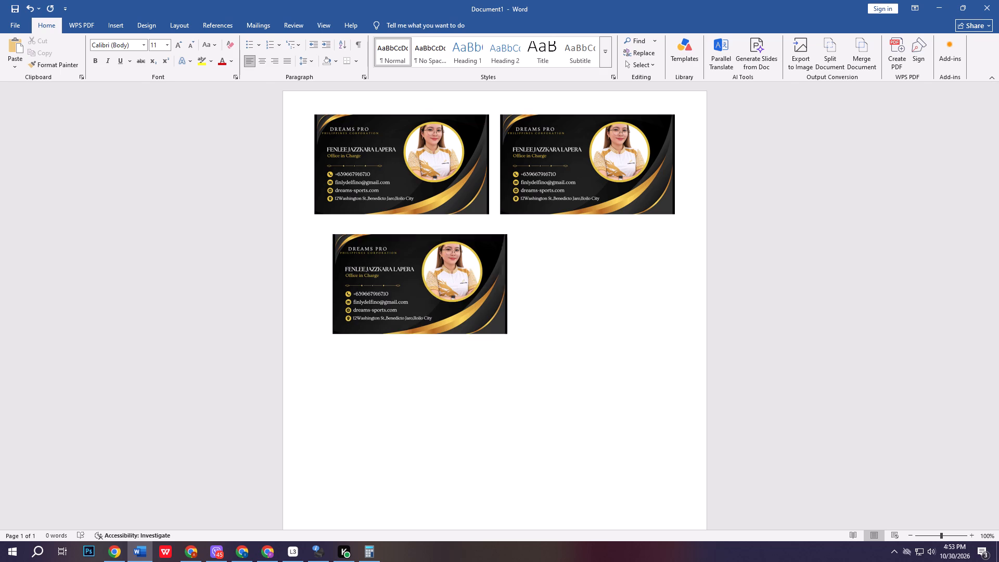
drag(394, 271, 380, 267)
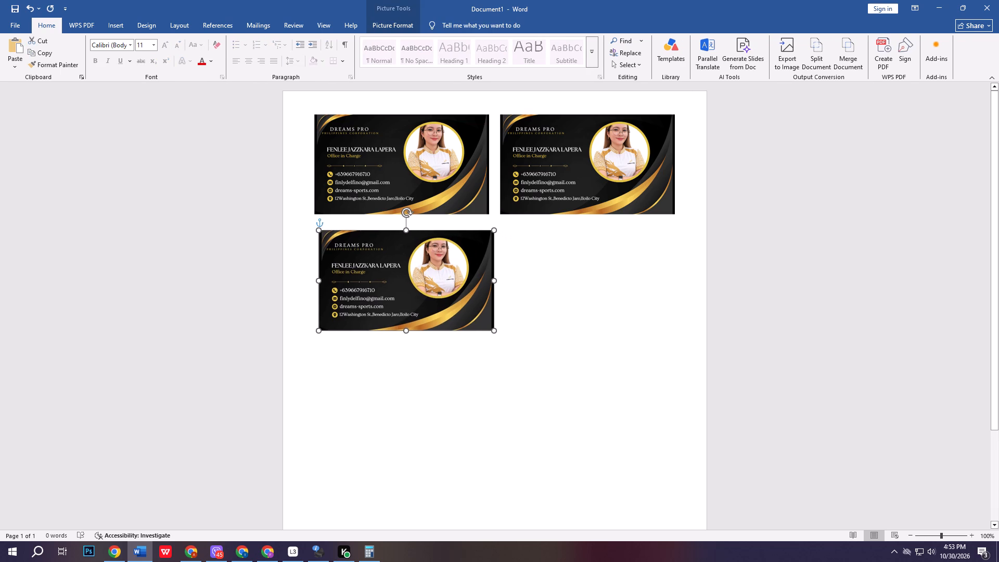
drag(380, 267, 376, 267)
Paste a fourth card copy and place it in the second row, directly below the second card.
click(474, 277)
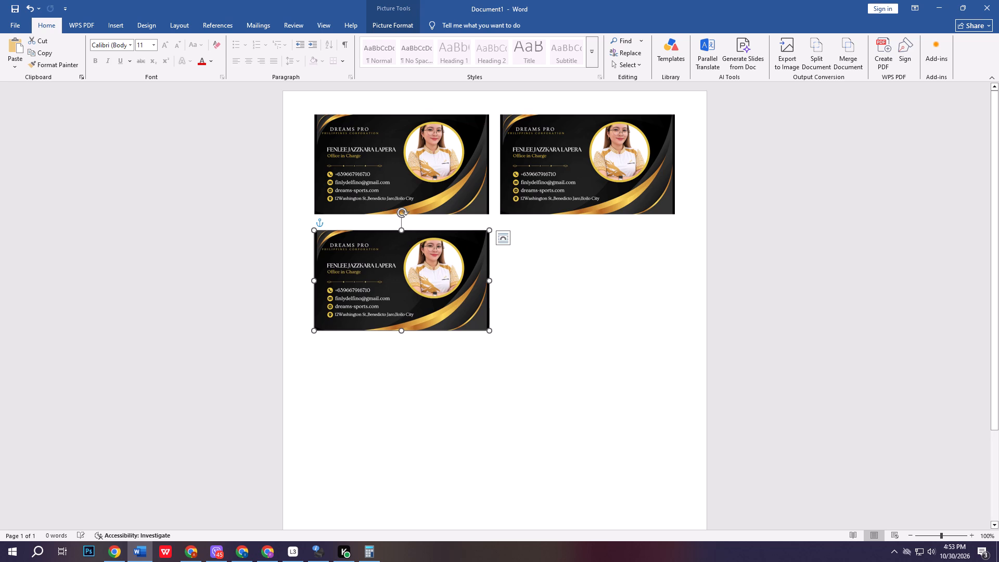
click(503, 275)
key(space)
key(space)
key(space)
key(space)
key(space)
key(space)
key(space)
key(space)
key(space)
key(space)
key(space)
key(space)
key(space)
key(space)
key(space)
key(space)
key(space)
key(space)
key(space)
key(space)
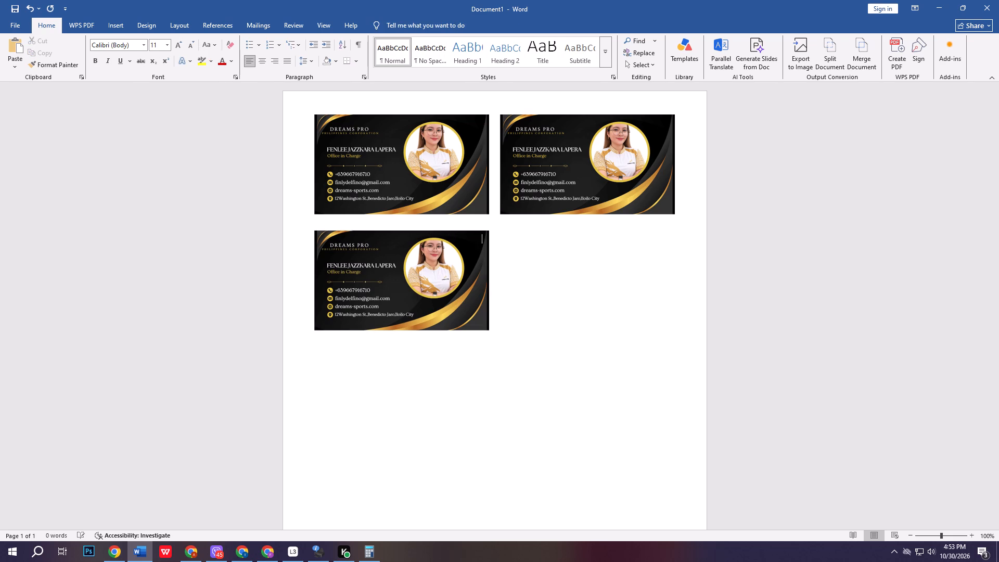
key(ctrl+v)
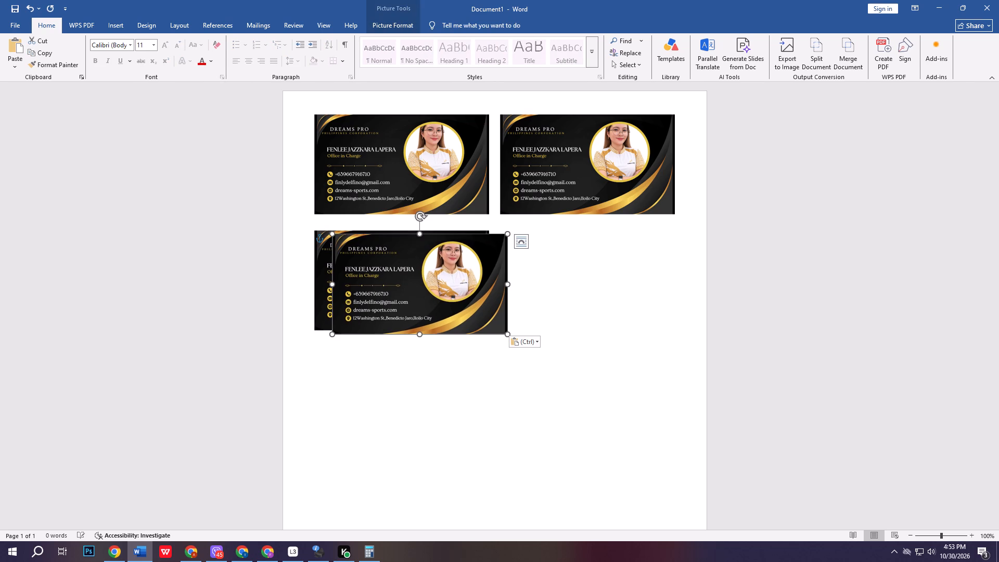
drag(445, 293, 614, 290)
Add blank lines and paste a fifth card copy as the start of a third row, aligned with the first column.
click(496, 357)
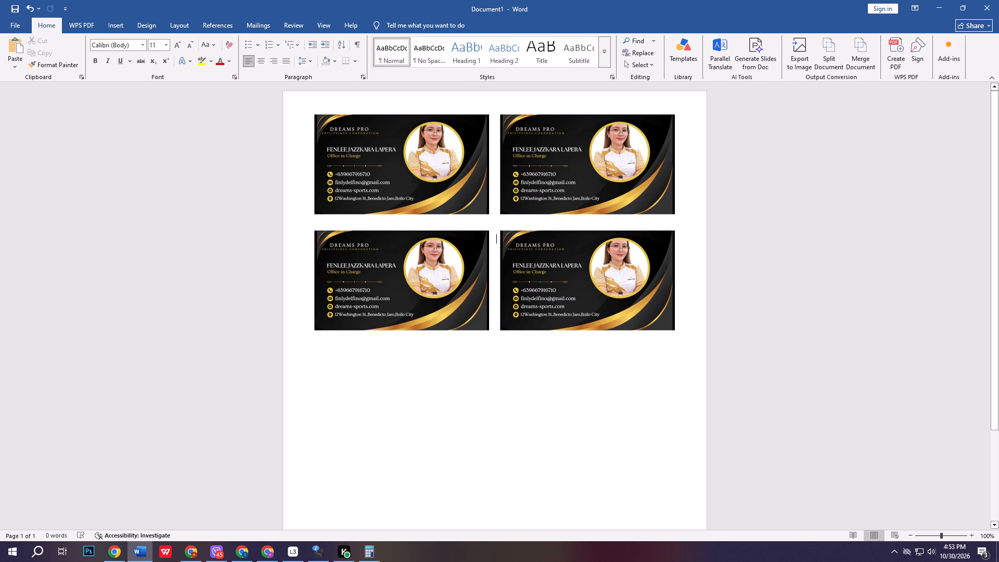
key(Return)
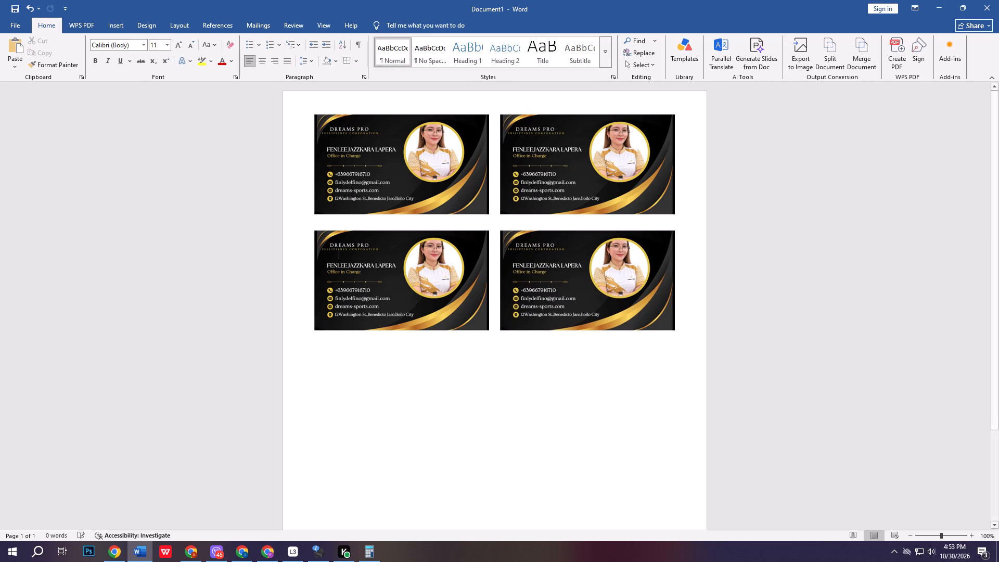
key(Return)
key(Return)
key(Return)
key(Return)
key(Return)
key(Return)
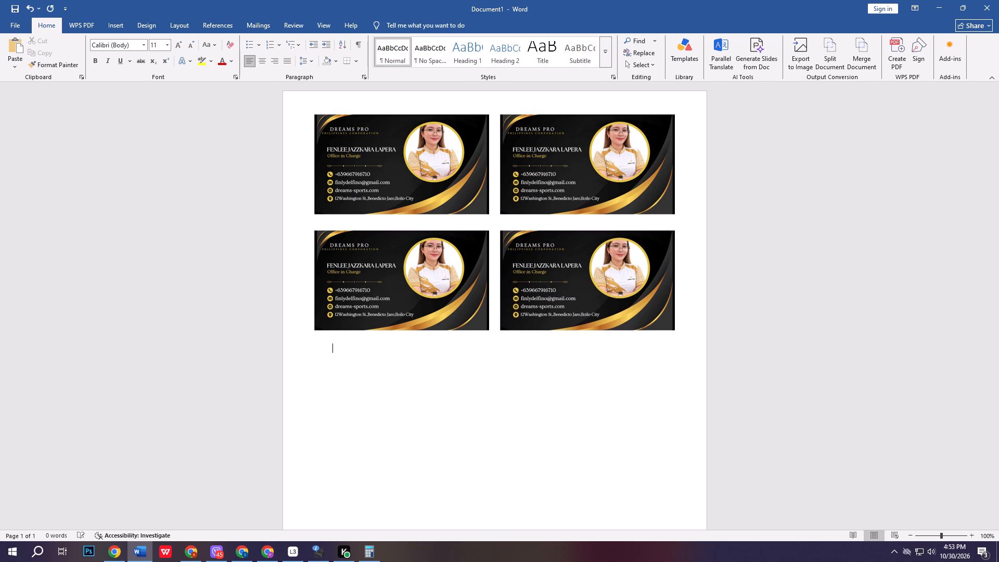
key(ctrl+v)
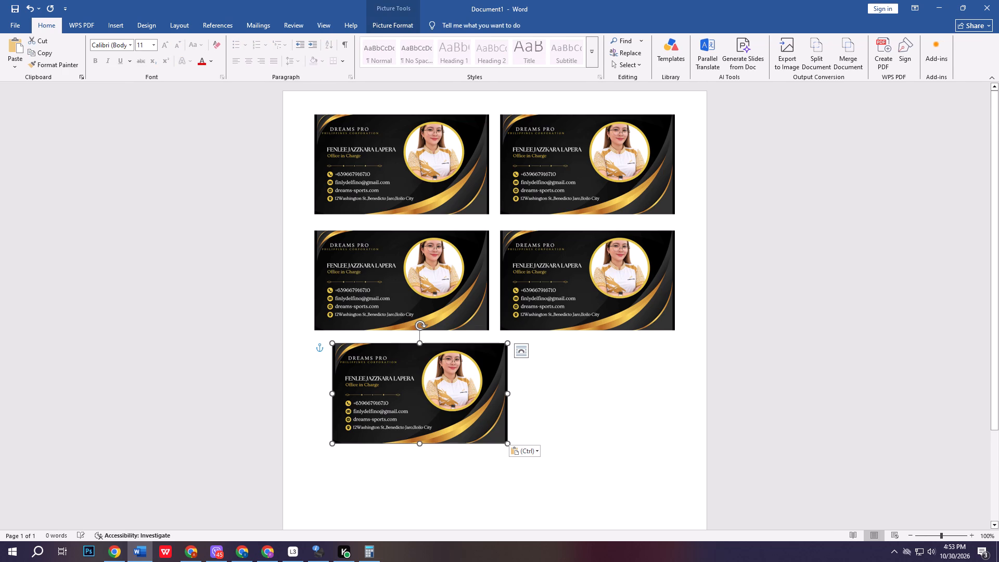
scroll(406, 378, down, 2)
drag(440, 369, 418, 372)
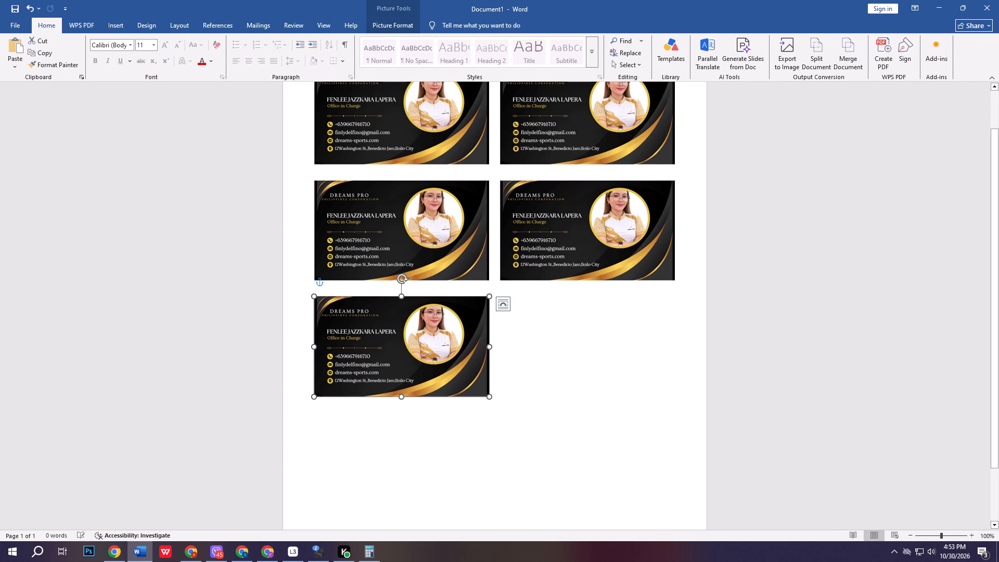
Paste a sixth card copy and place it in the third row's second column, level with the fifth card.
click(542, 361)
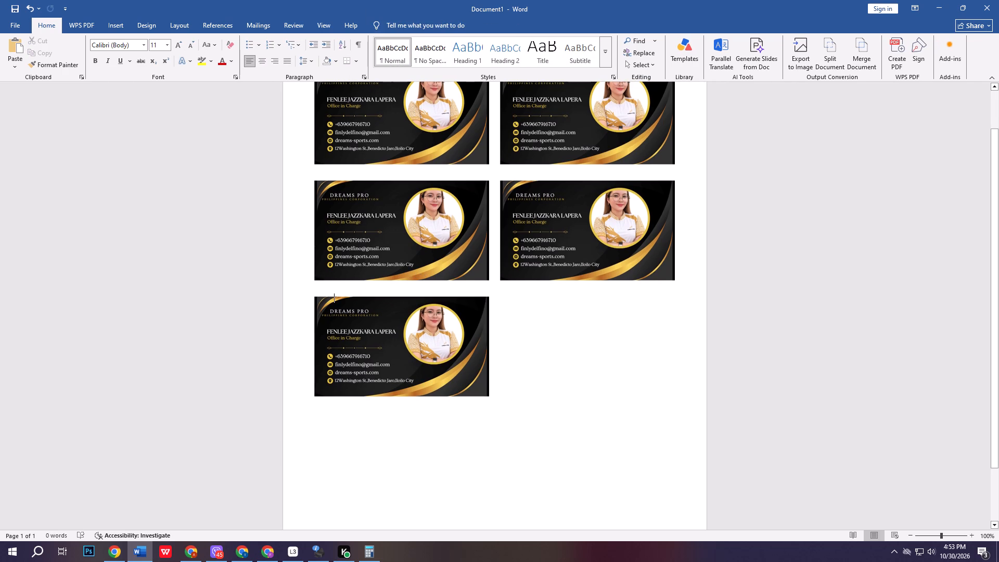
key(ctrl+v)
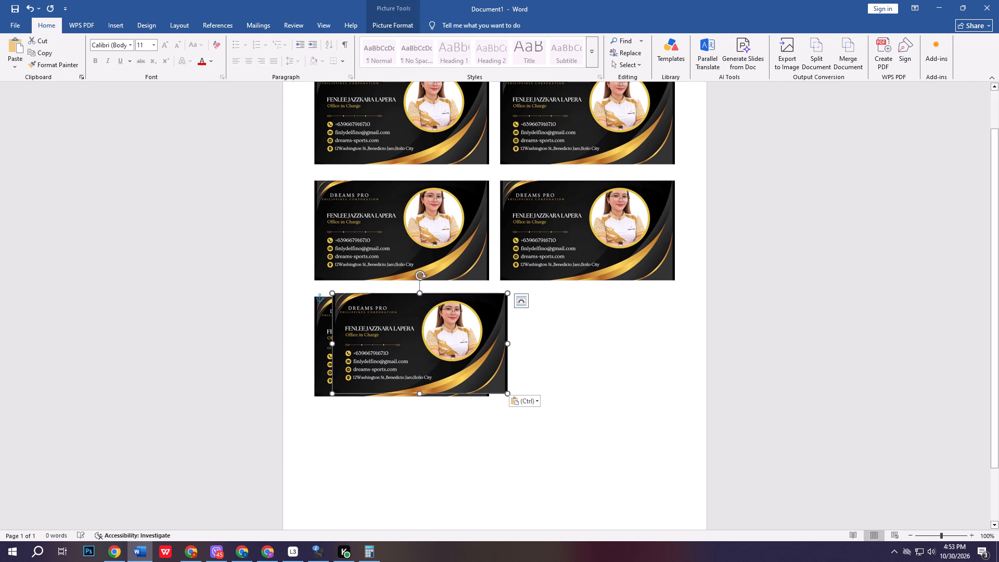
drag(460, 364, 631, 375)
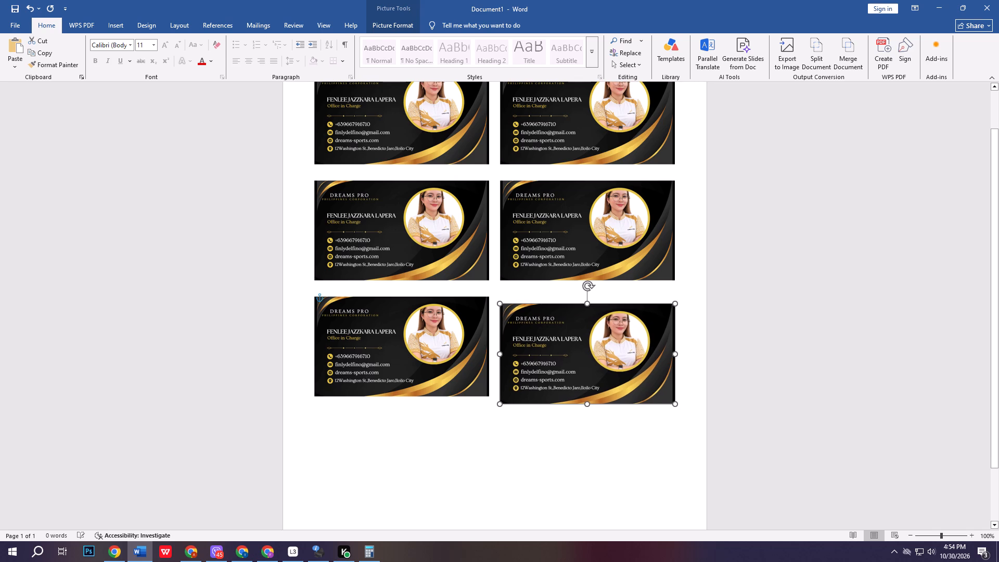
drag(631, 375, 627, 368)
Add blank lines and paste a seventh card copy as the start of a fourth row, aligned with the first column.
click(403, 423)
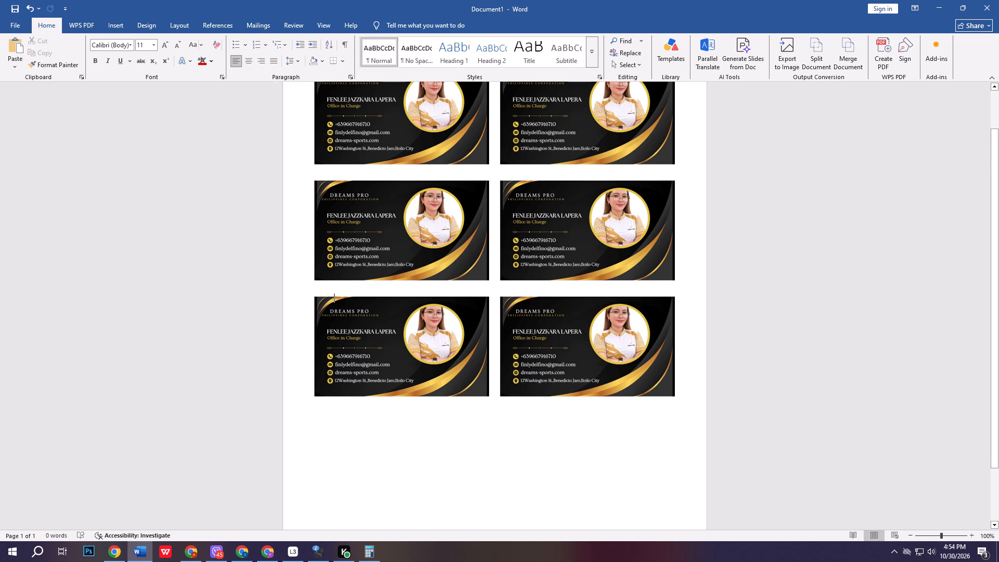
scroll(403, 423, down, 2)
click(342, 371)
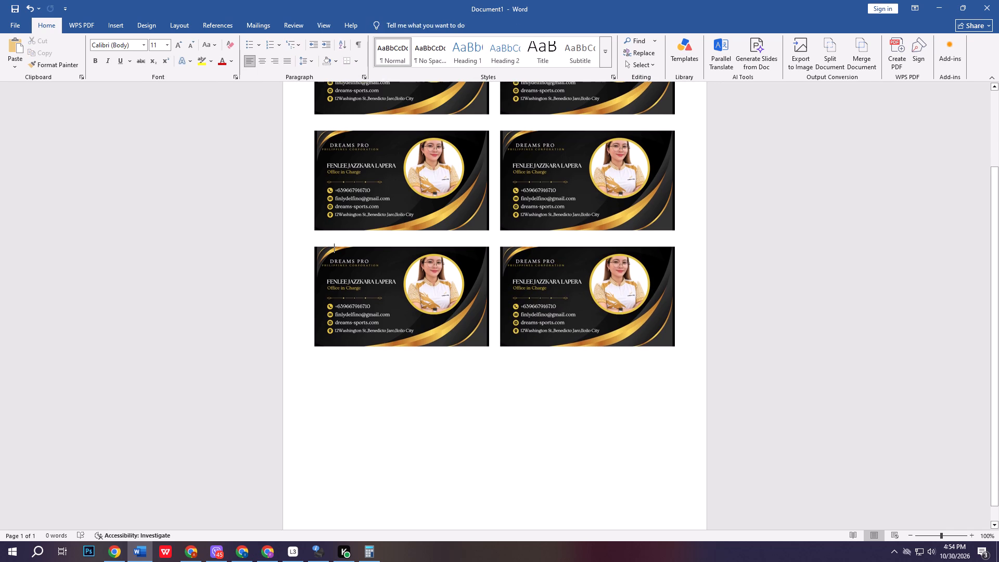
click(346, 318)
click(346, 318)
click(339, 358)
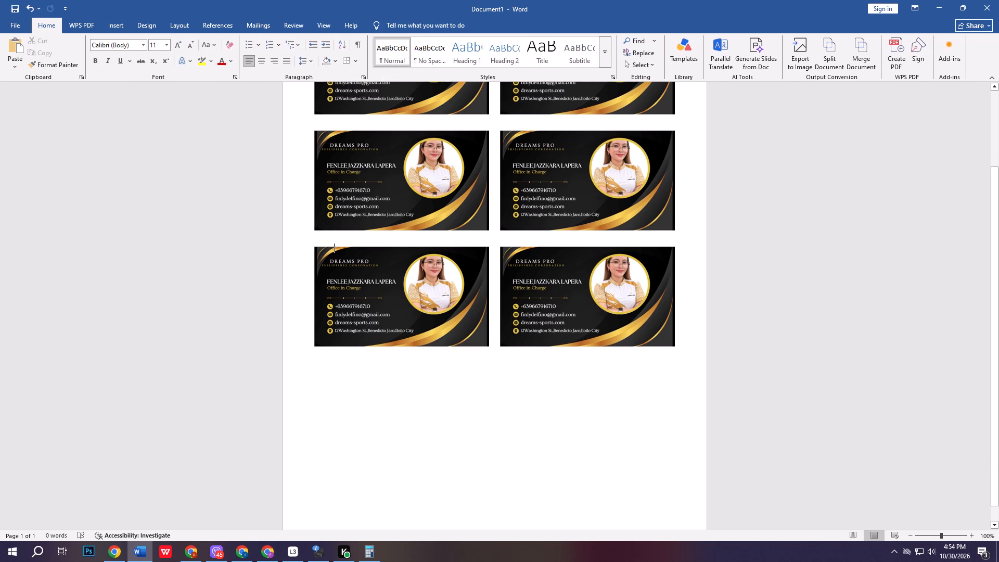
click(339, 358)
click(339, 358)
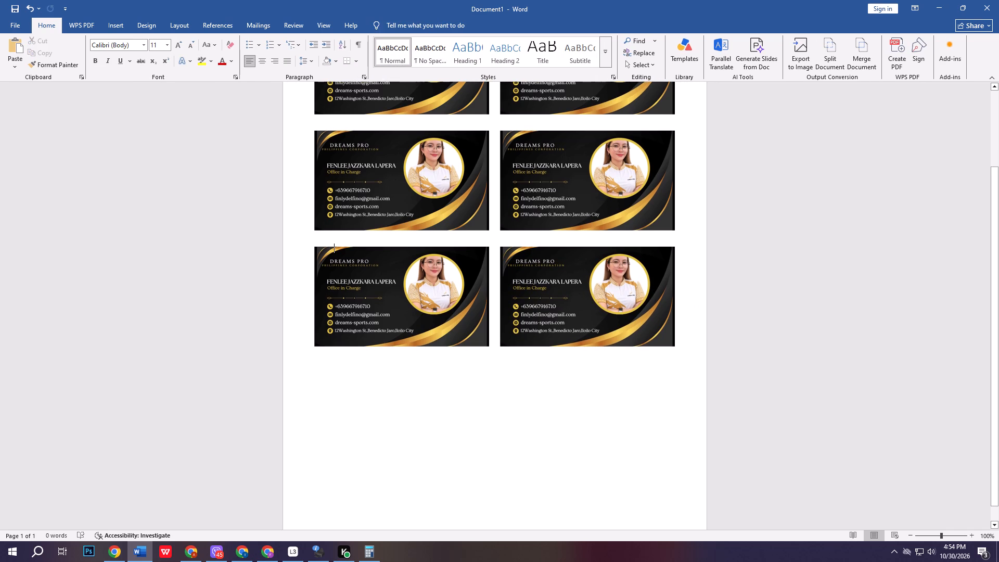
key(Return)
key(Return)
key(Return)
key(Return)
key(Return)
key(Return)
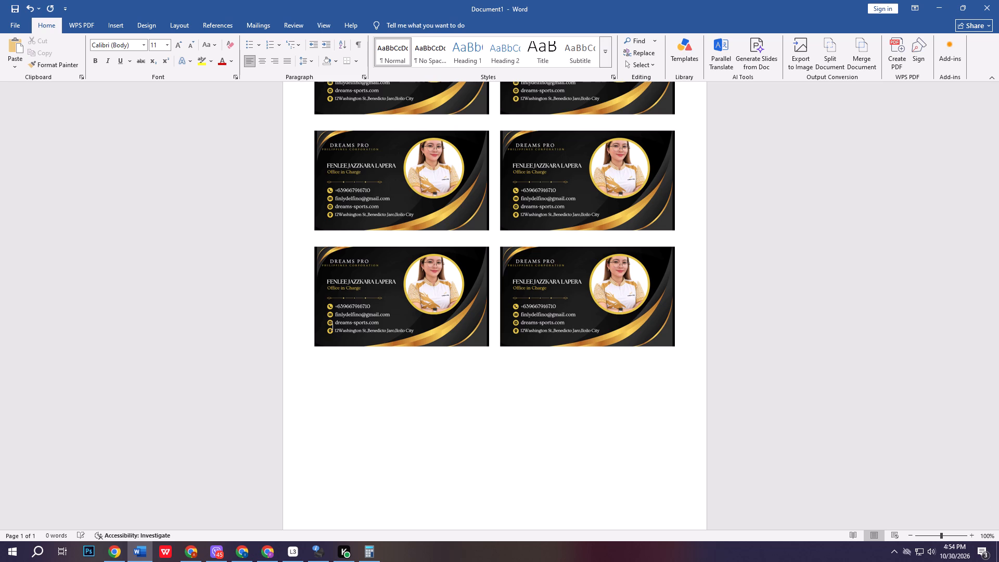
key(Return)
key(Return)
key(BackSpace)
key(ctrl+v)
drag(396, 410, 385, 419)
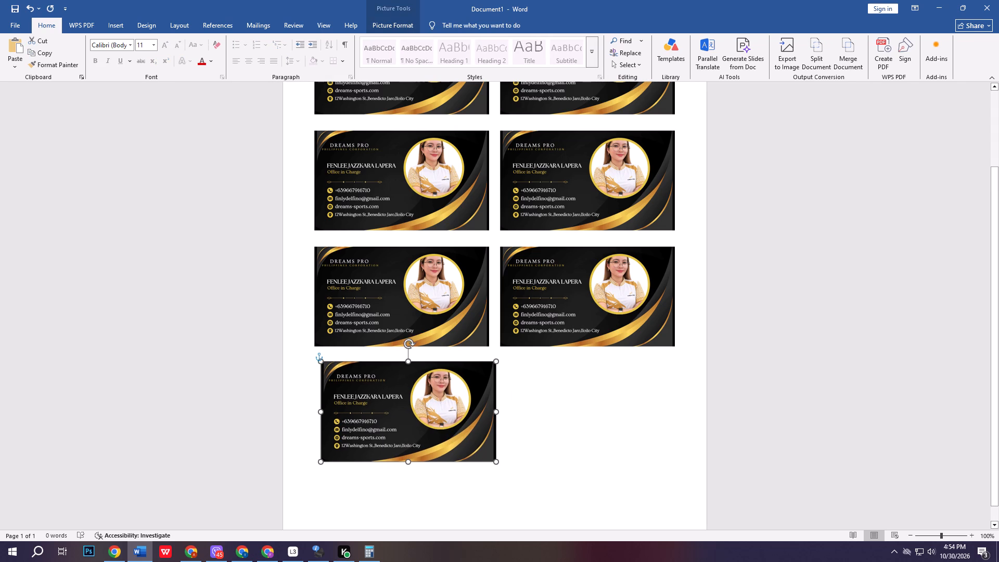
drag(385, 419, 380, 422)
Paste an eighth card copy and place it in the fourth row's second column, level with the seventh card.
scroll(531, 397, down, 1)
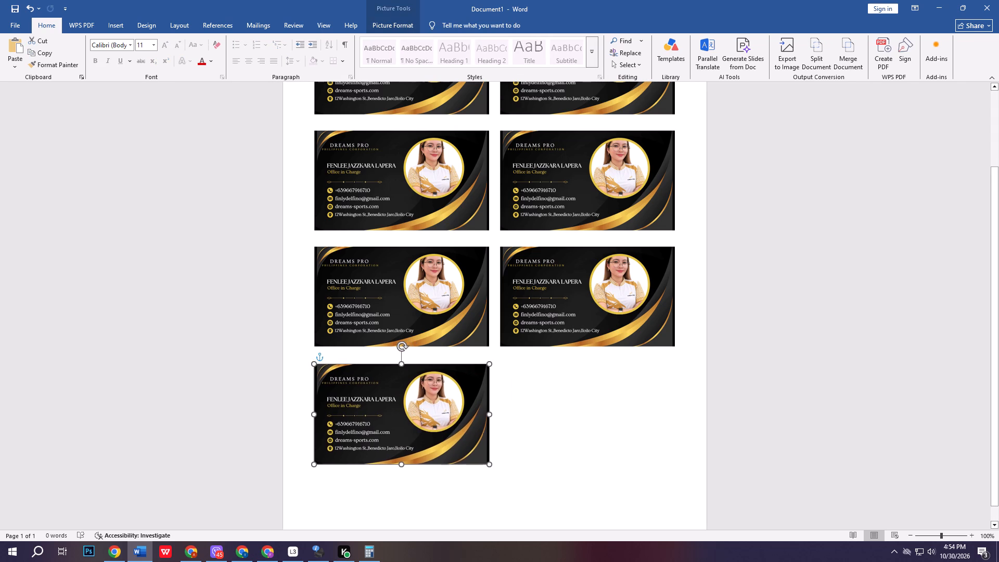
scroll(531, 397, down, 1)
scroll(529, 413, up, 6)
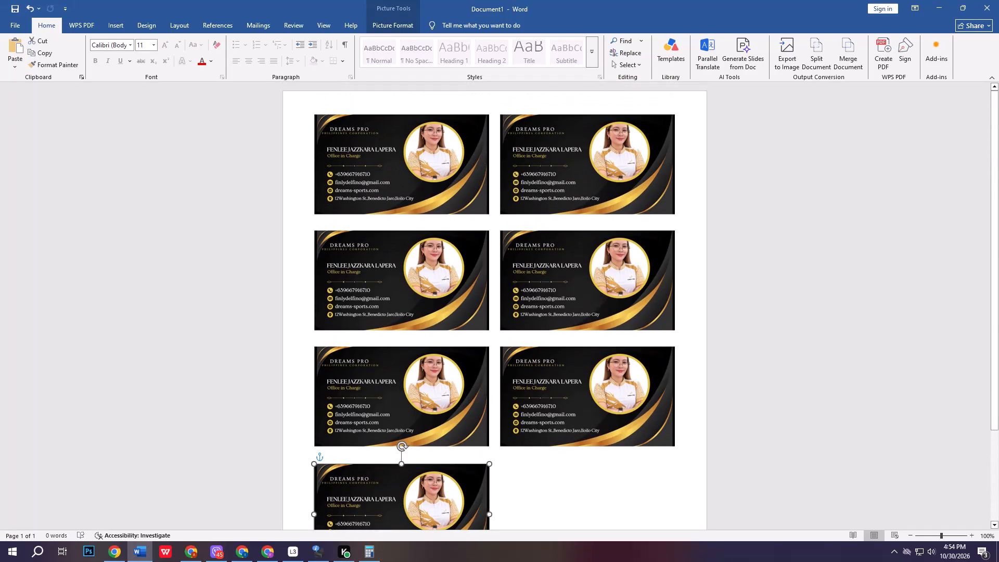
scroll(529, 413, up, 1)
scroll(529, 413, down, 6)
click(529, 403)
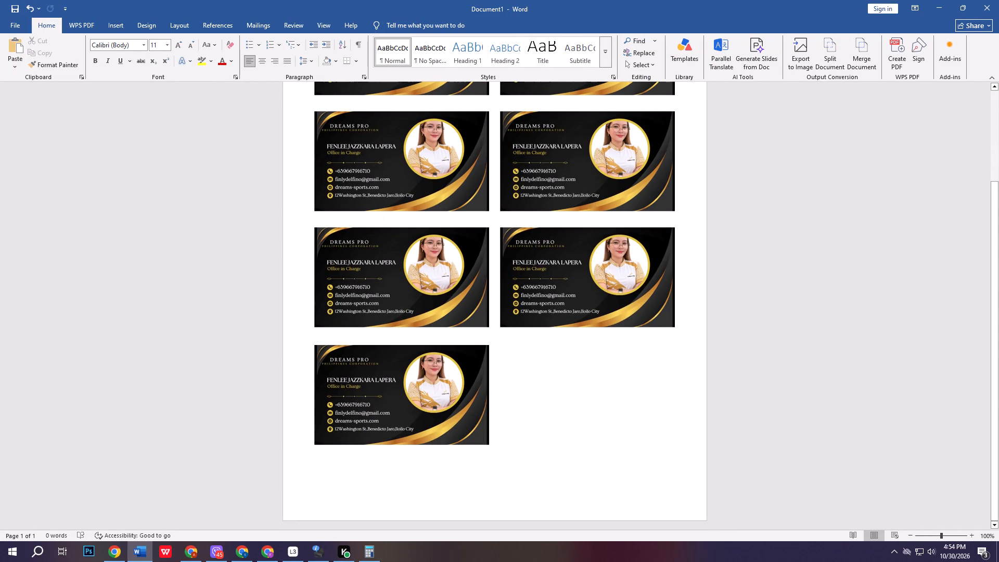
key(ctrl+v)
drag(458, 399, 493, 403)
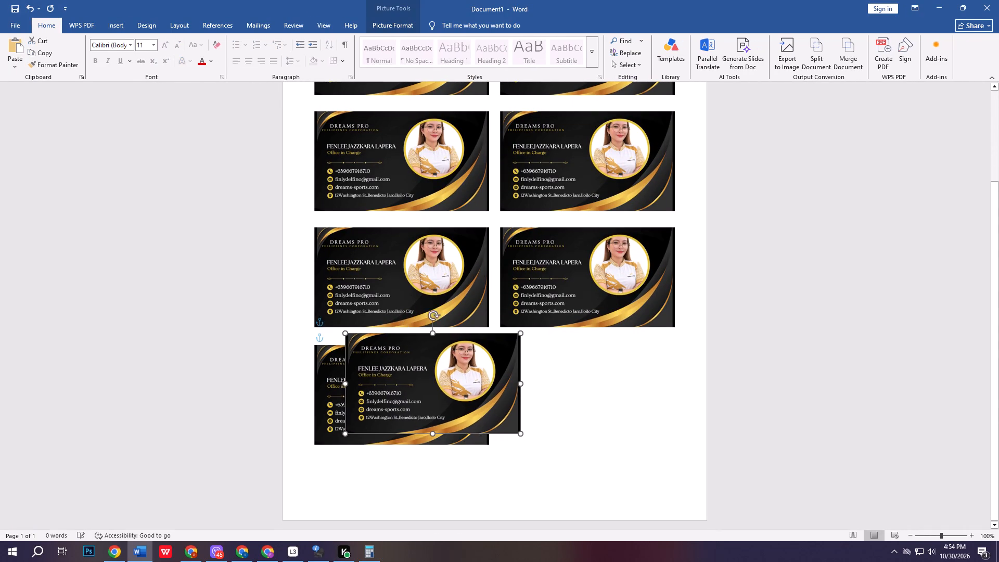
drag(493, 403, 628, 412)
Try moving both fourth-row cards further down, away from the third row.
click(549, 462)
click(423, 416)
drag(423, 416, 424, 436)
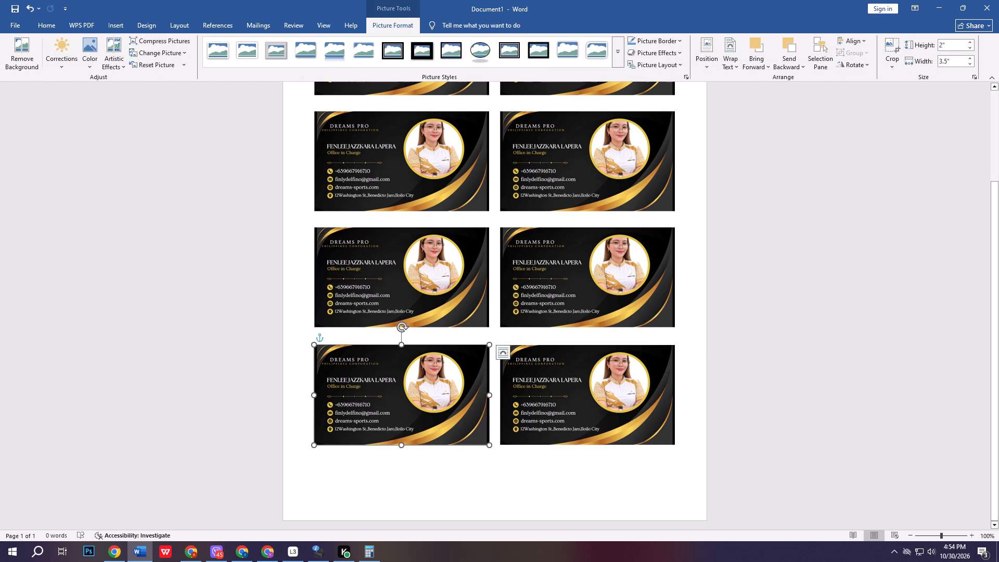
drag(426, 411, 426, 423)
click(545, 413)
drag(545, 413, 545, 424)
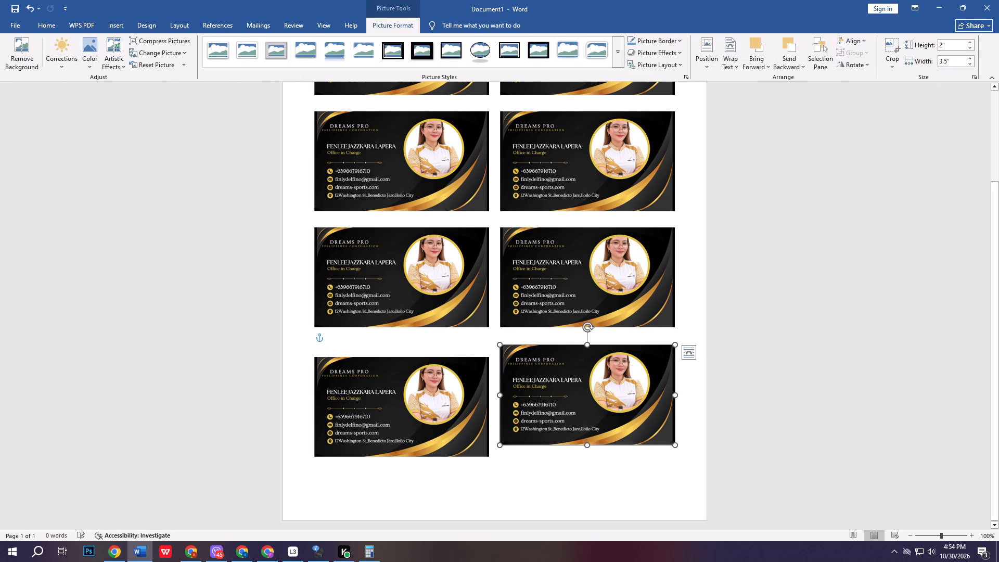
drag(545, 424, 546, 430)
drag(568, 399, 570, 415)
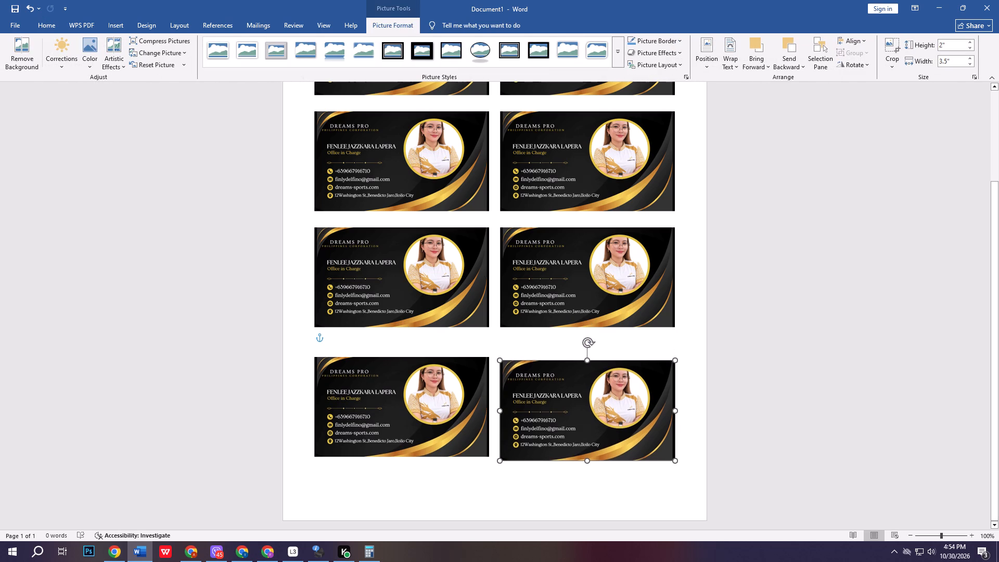
Move both fourth-row cards up to just below the third row, level with each other and aligned with their columns.
drag(570, 415, 566, 392)
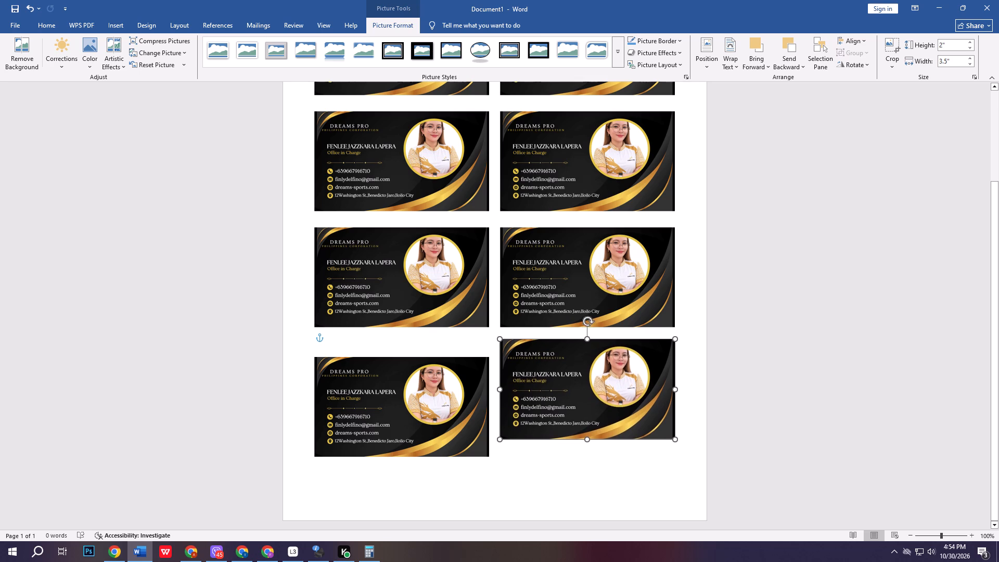
drag(566, 392, 566, 390)
click(454, 412)
drag(454, 412, 456, 402)
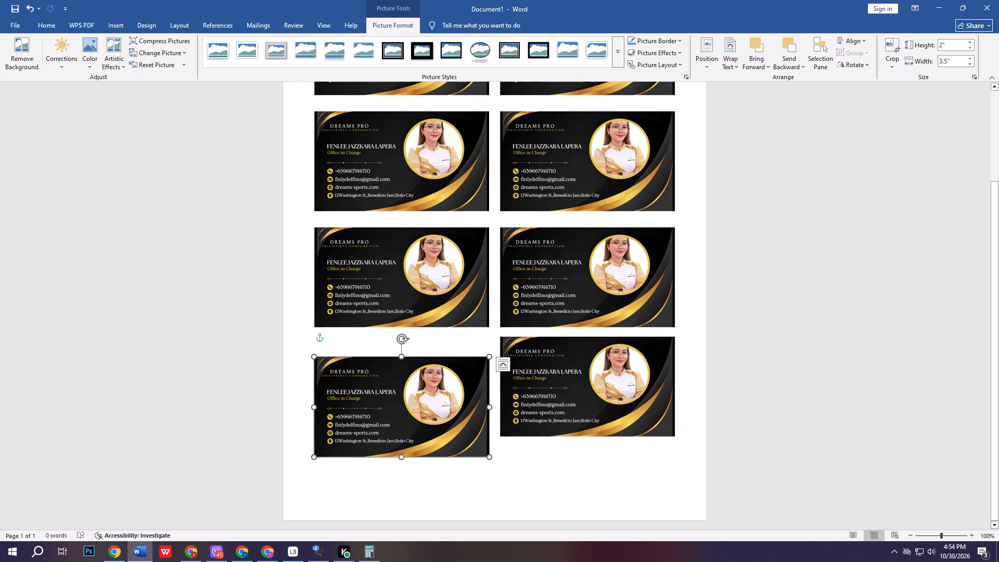
drag(456, 402, 457, 390)
drag(451, 402, 454, 382)
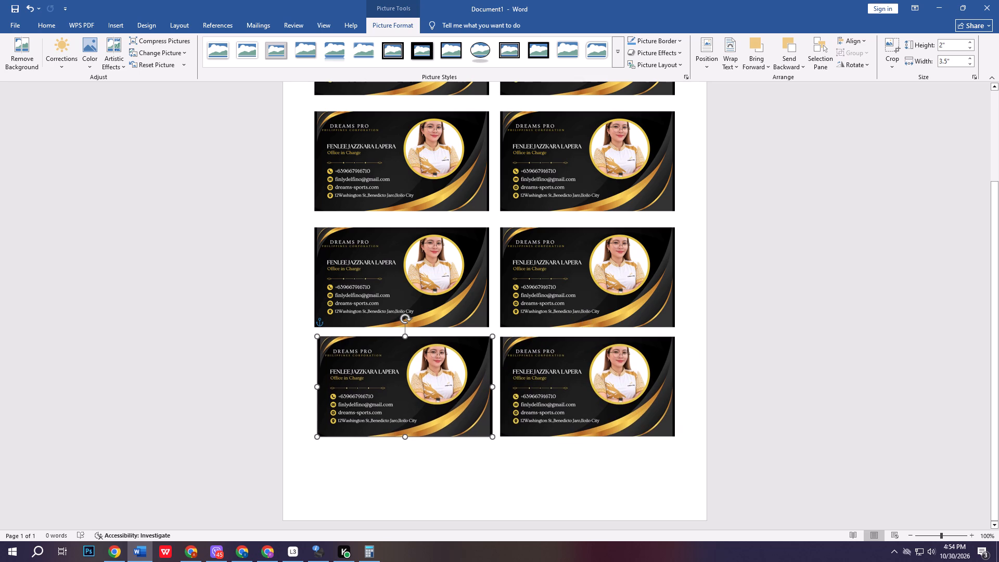
drag(454, 382, 452, 381)
Move both first-row cards up close to the page's top edge, keeping them level and in their columns.
scroll(479, 348, up, 5)
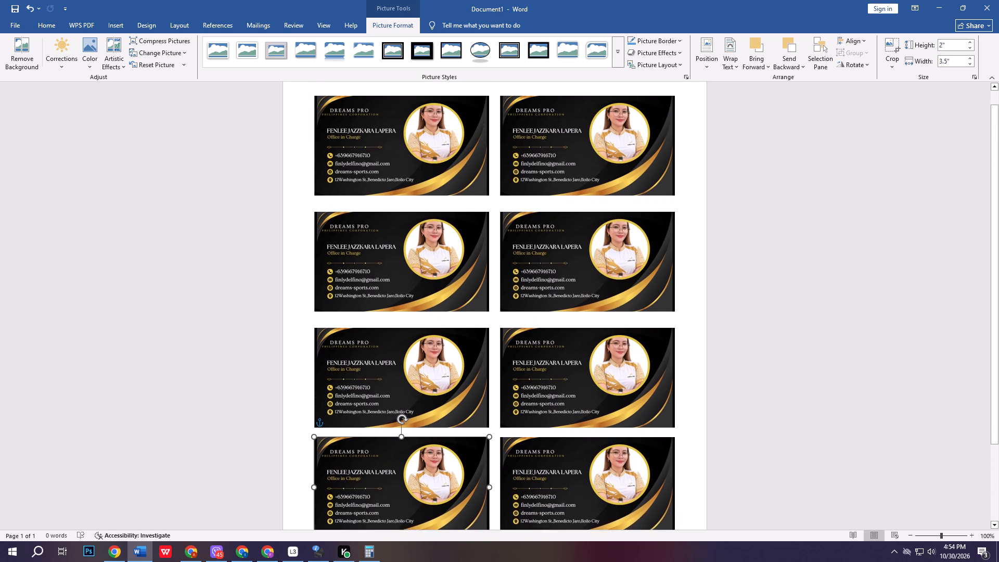
scroll(491, 337, up, 2)
click(416, 180)
drag(416, 180, 416, 175)
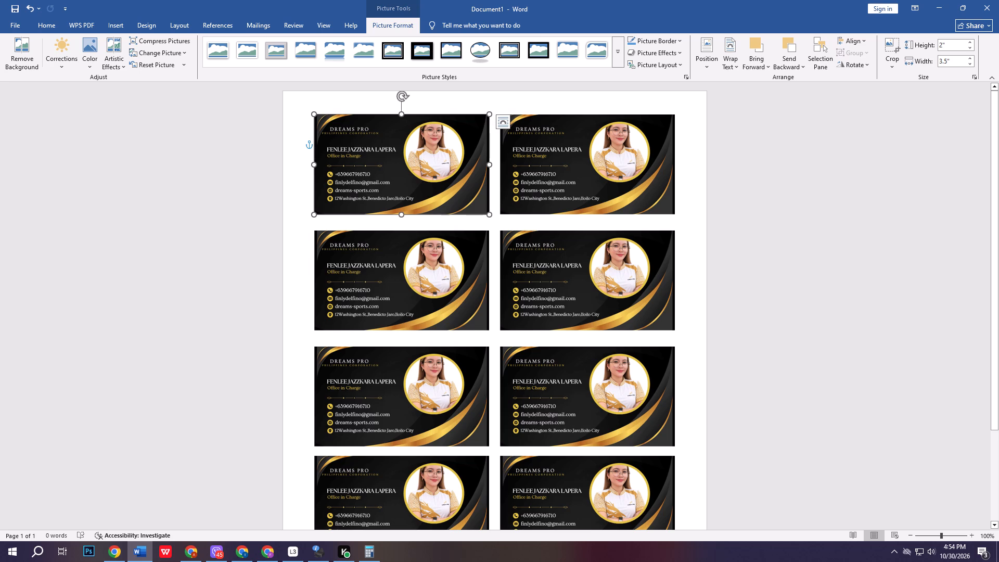
drag(416, 175, 416, 164)
drag(405, 188, 405, 174)
click(551, 191)
drag(574, 185, 575, 175)
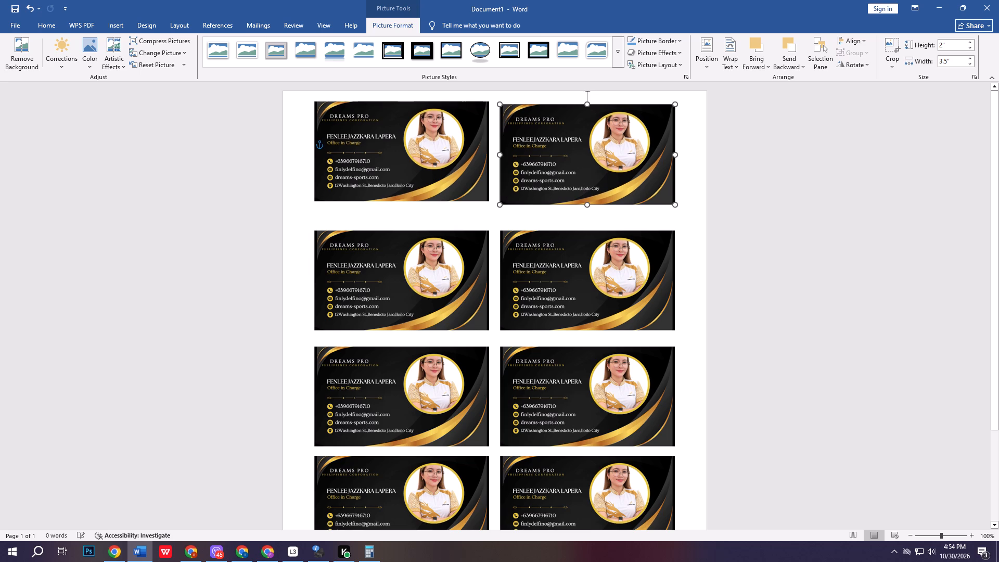
drag(575, 175, 575, 172)
Move both second-row cards up to leave only a narrow gap below the first row, level with each other.
click(392, 284)
drag(393, 284, 393, 283)
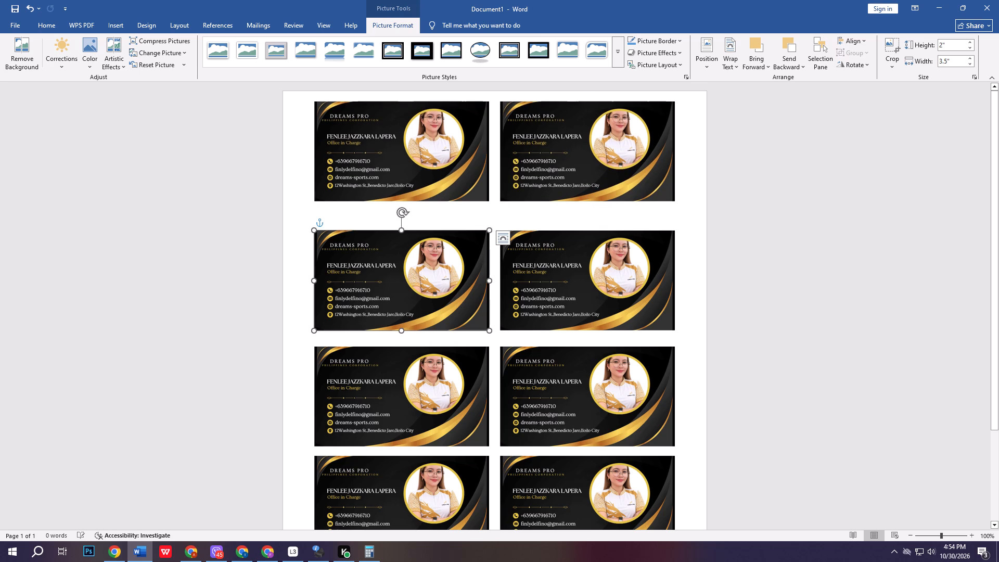
drag(393, 283, 396, 262)
drag(398, 293, 399, 277)
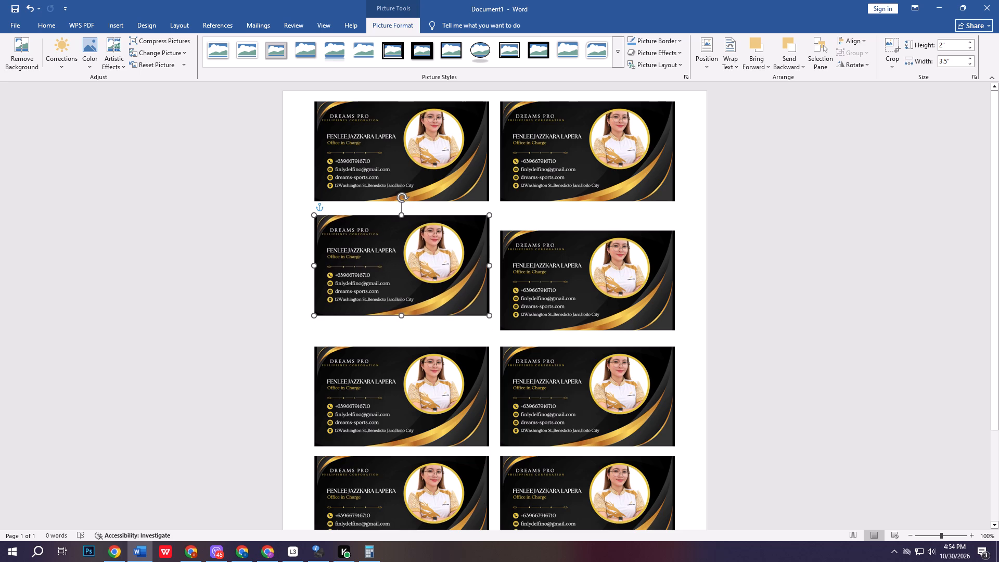
drag(399, 277, 400, 274)
click(573, 283)
drag(573, 283, 573, 262)
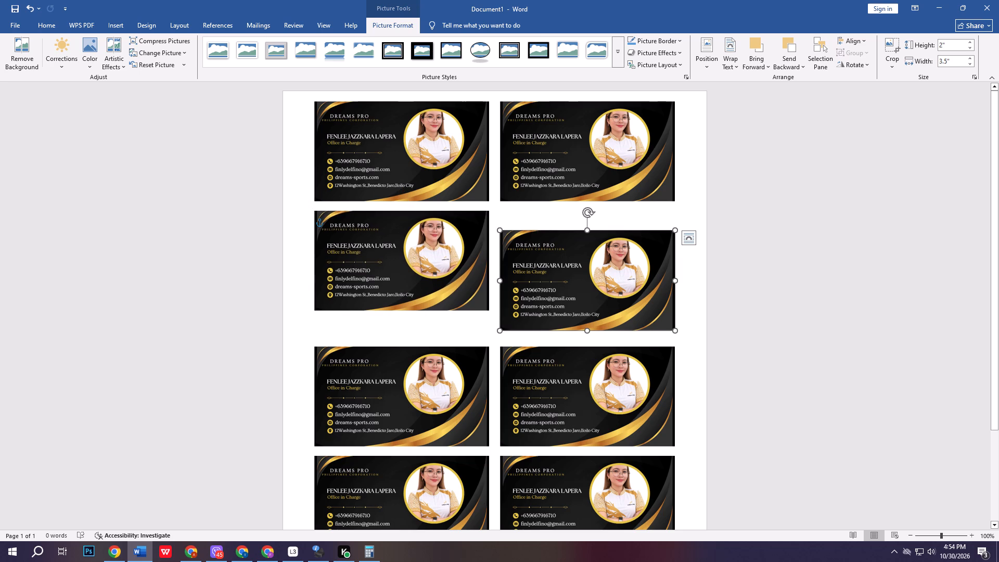
drag(573, 295, 574, 277)
Move both third-row cards up to leave a matching narrow gap below the second row, level with each other.
click(437, 379)
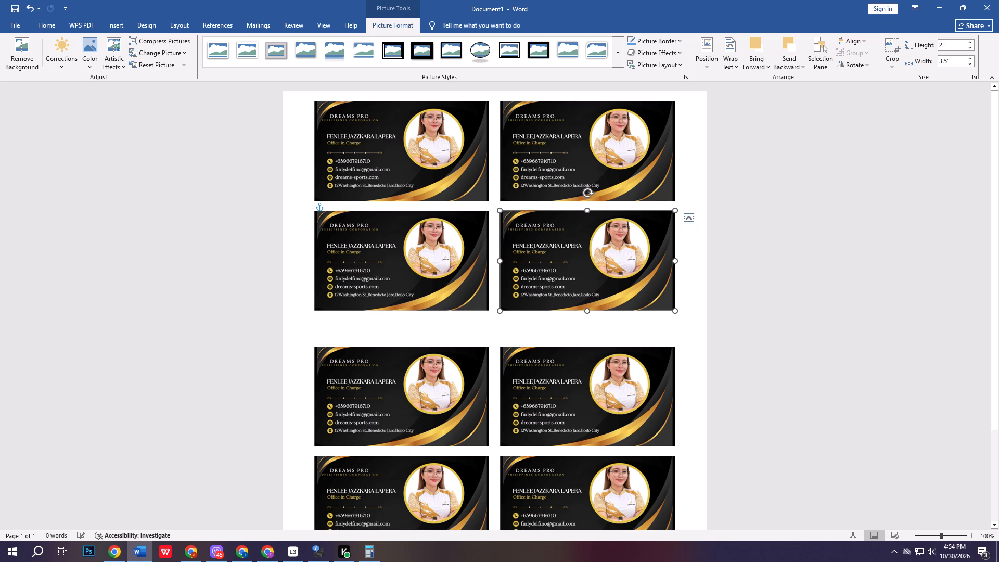
scroll(437, 379, down, 1)
drag(422, 376, 424, 354)
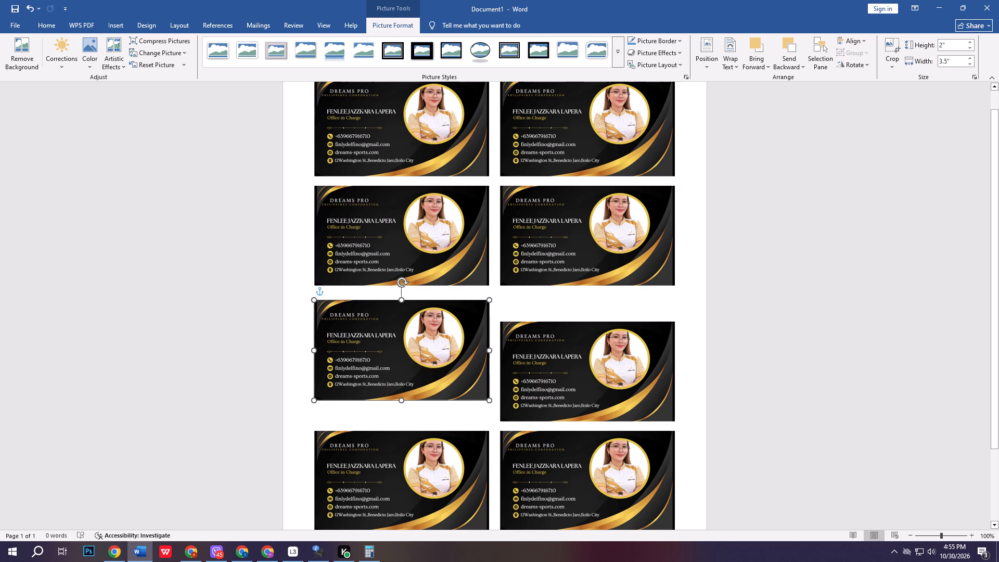
drag(424, 354, 424, 351)
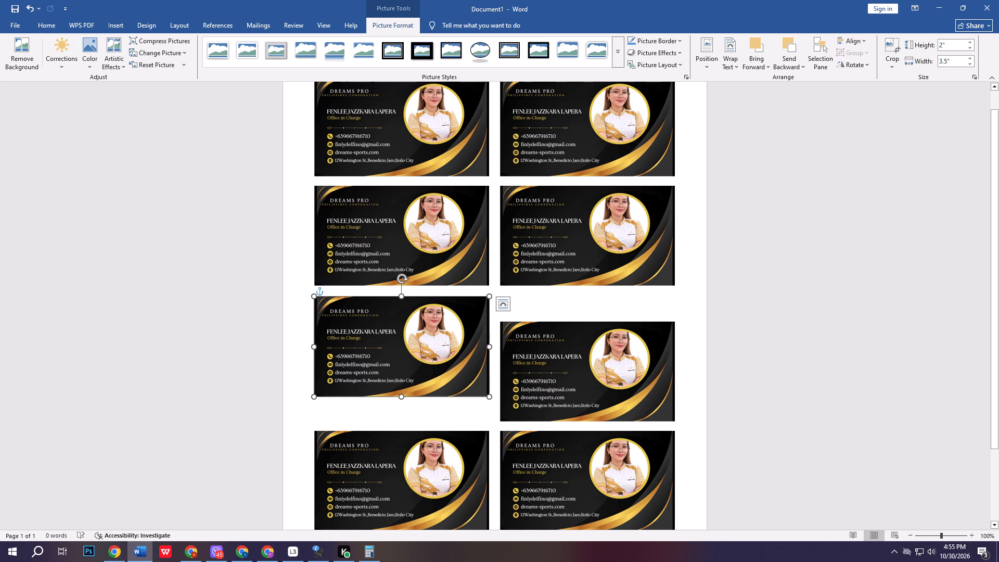
click(600, 386)
drag(600, 386, 600, 363)
drag(600, 363, 600, 346)
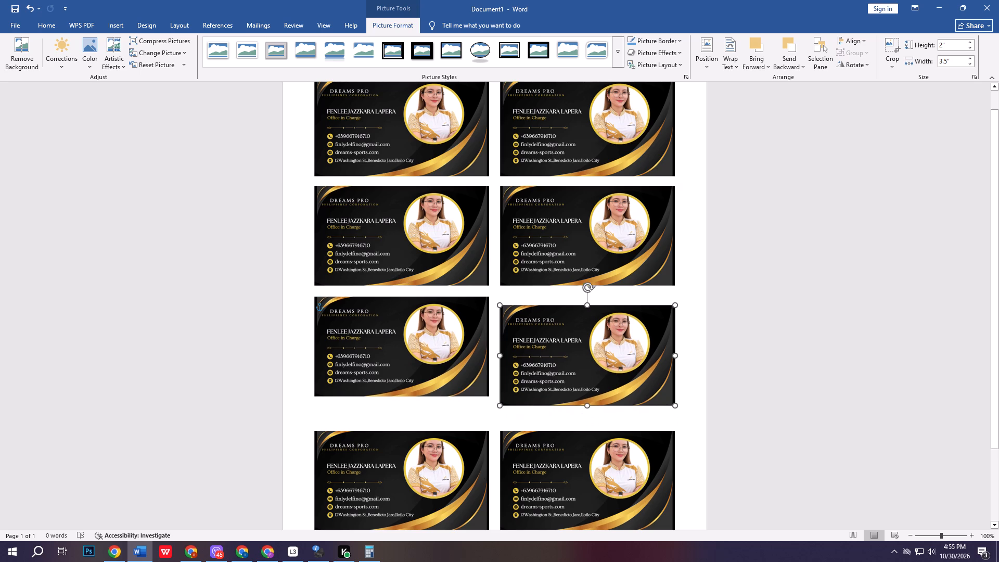
drag(600, 346, 600, 339)
Move both fourth-row cards up to leave a matching narrow gap below the third row, level with each other.
scroll(491, 411, down, 3)
click(402, 388)
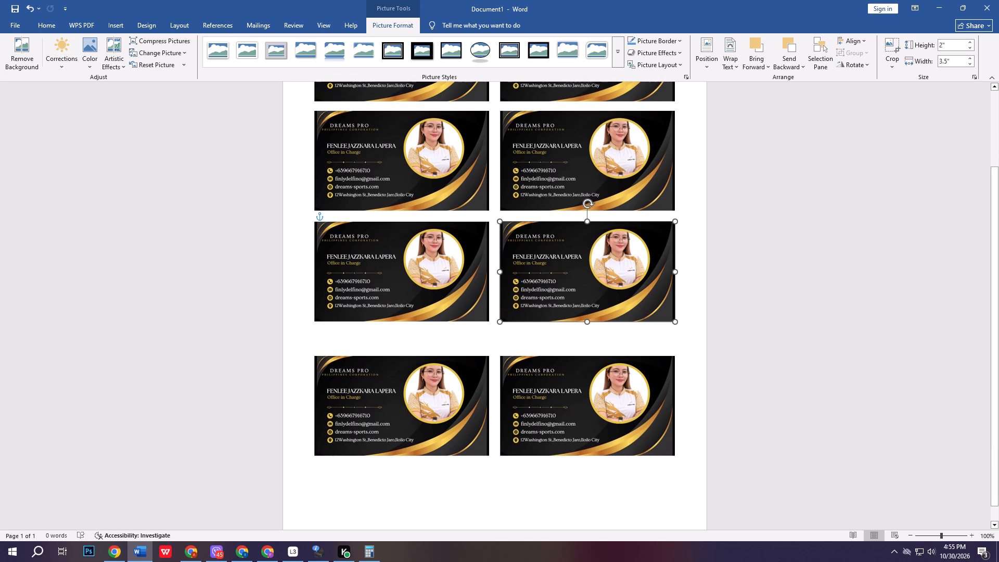
drag(402, 388, 404, 372)
drag(388, 402, 391, 388)
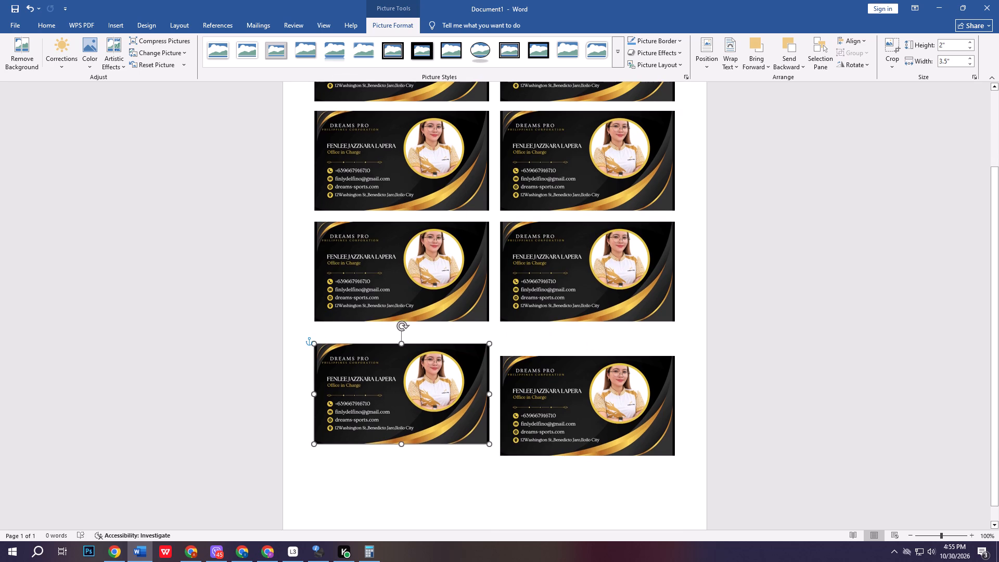
drag(391, 388, 390, 378)
click(562, 408)
drag(569, 406, 569, 387)
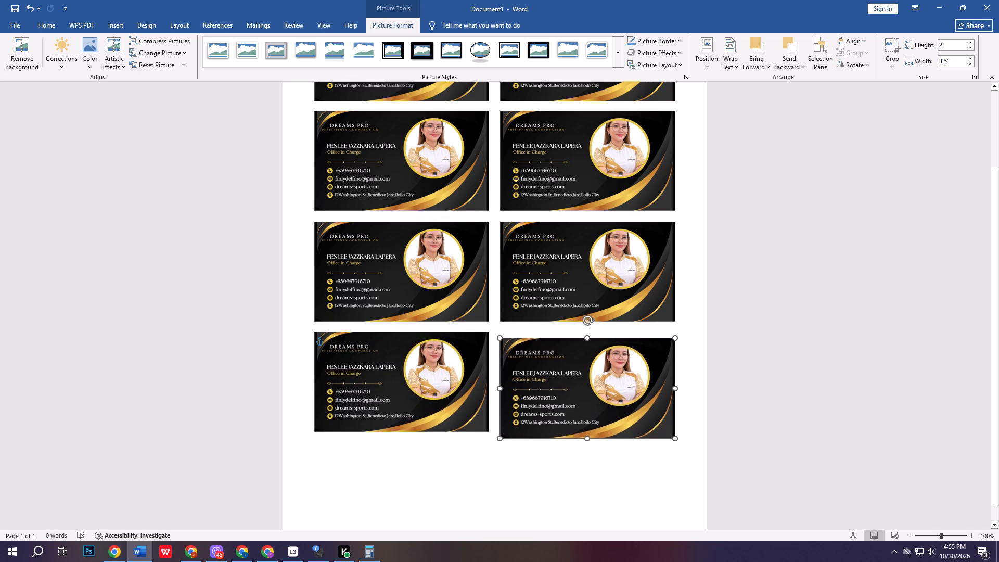
drag(569, 387, 569, 384)
Paste a ninth card copy and place it as the start of a fifth row at the page bottom, aligned with the first column.
scroll(509, 449, down, 3)
click(402, 418)
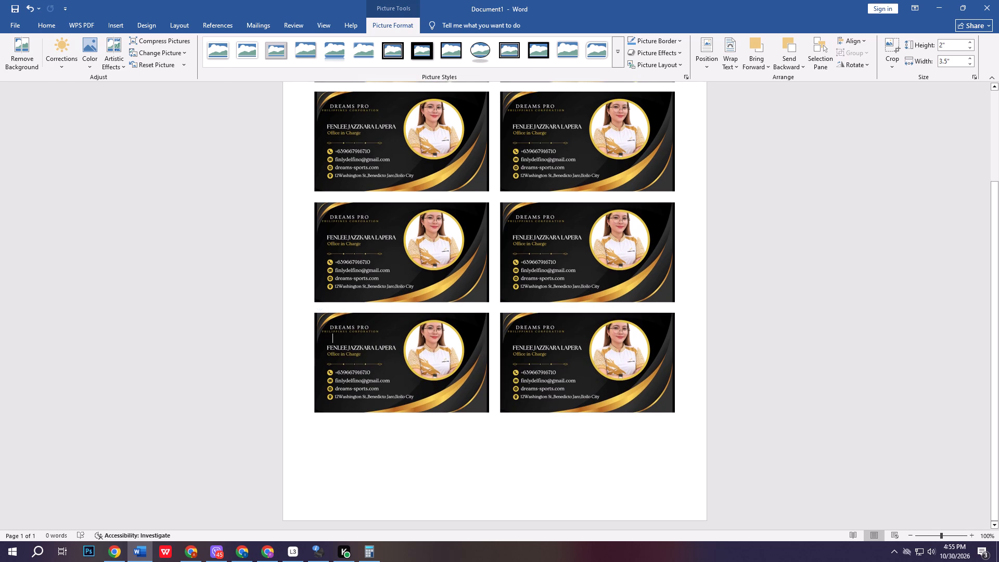
click(387, 437)
key(ctrl+v)
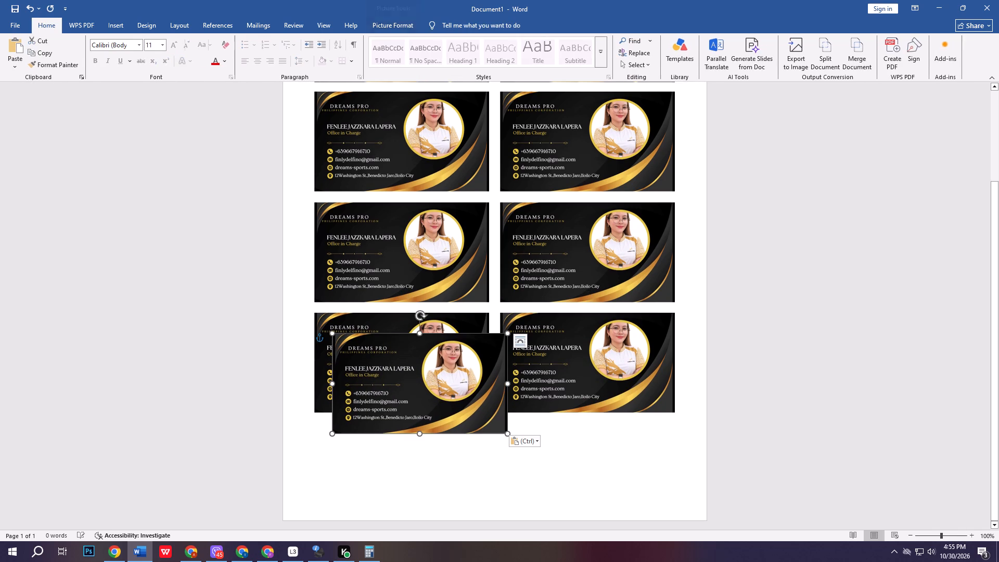
drag(401, 391, 377, 471)
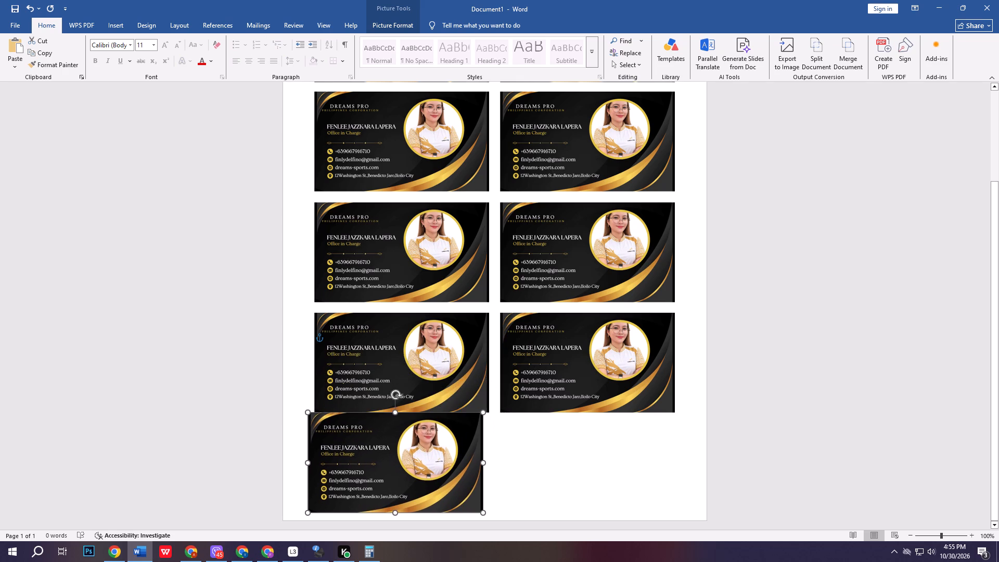
drag(377, 471, 385, 476)
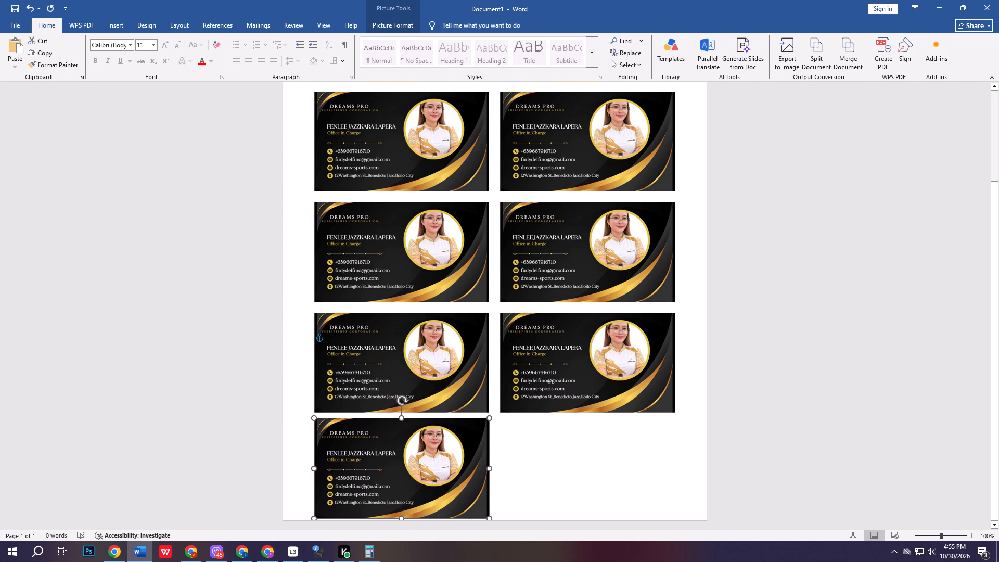
drag(385, 476, 385, 476)
Nudge the fourth row's first-column card up slightly to even the gaps above and below it.
click(435, 385)
drag(435, 385, 435, 374)
click(435, 374)
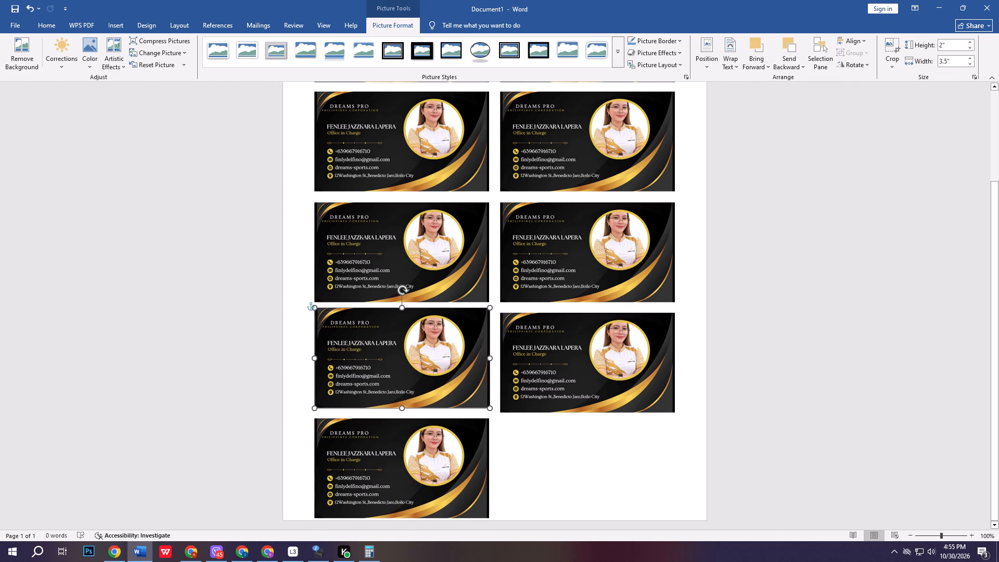
click(433, 438)
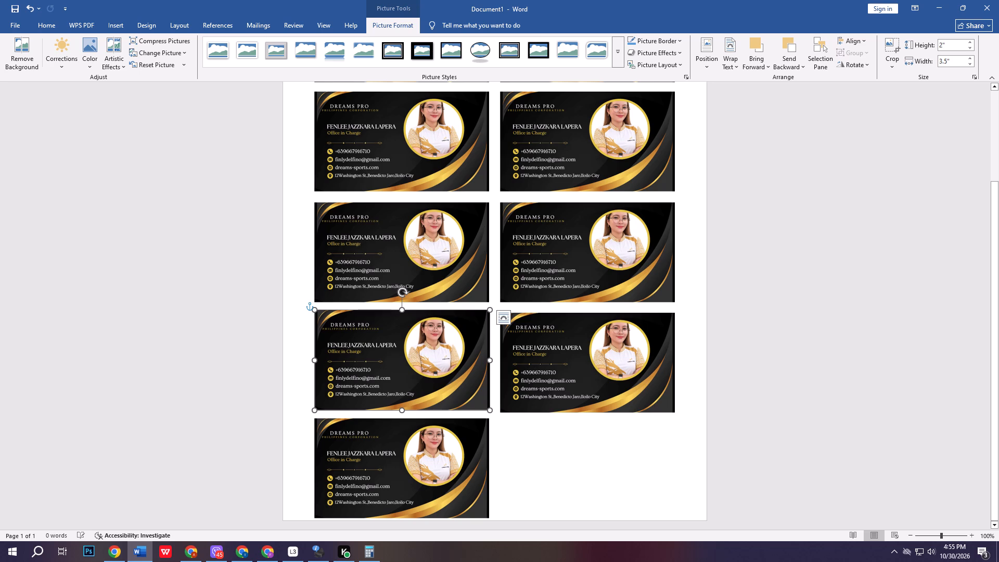
Paste a tenth card copy and place it in the fifth row's second column, level with the ninth card.
click(543, 454)
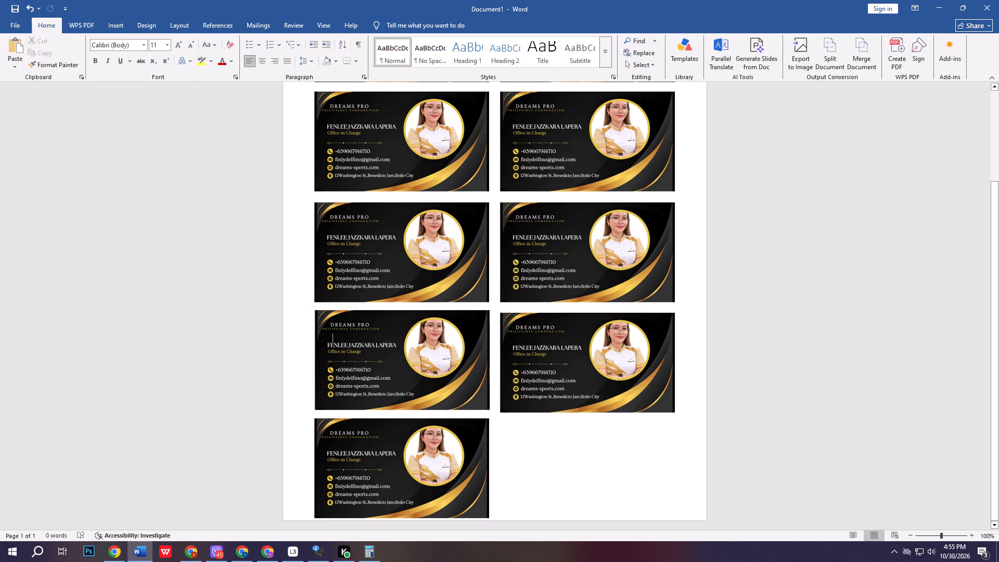
key(ctrl+v)
drag(449, 389, 592, 455)
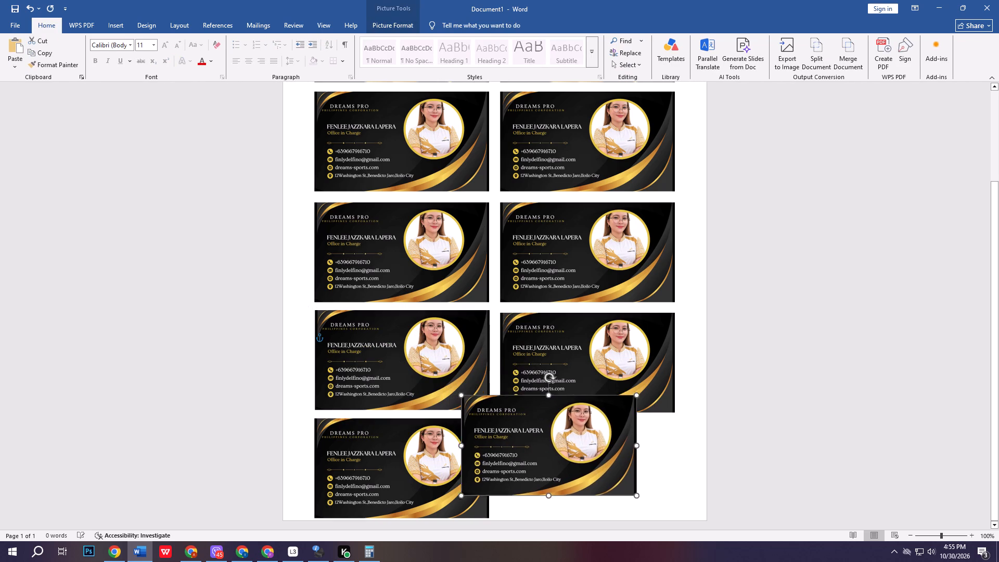
drag(592, 455, 616, 476)
click(702, 338)
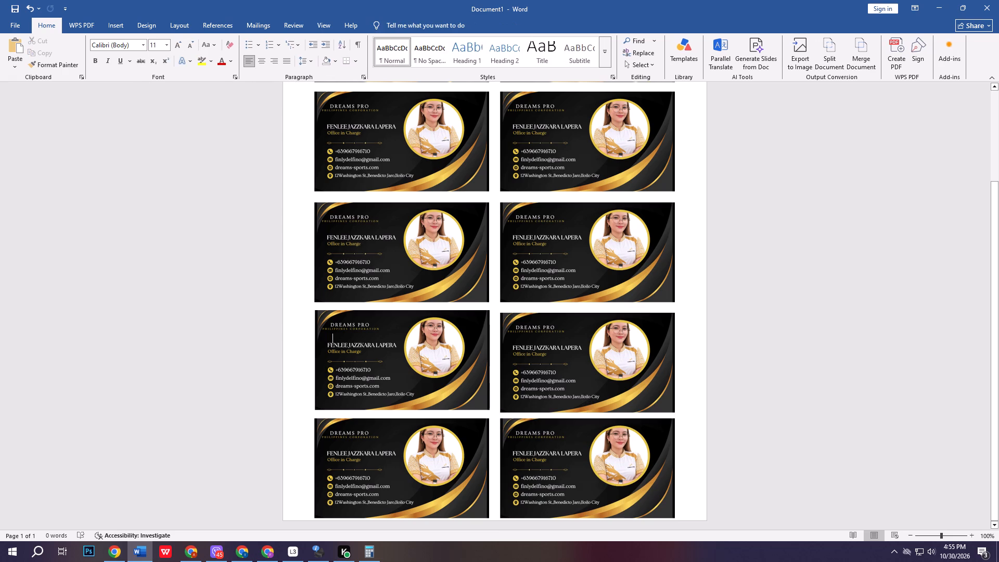
Nudge the fourth row's second-column card up slightly until it is level with the card beside it.
click(612, 369)
drag(612, 369, 612, 367)
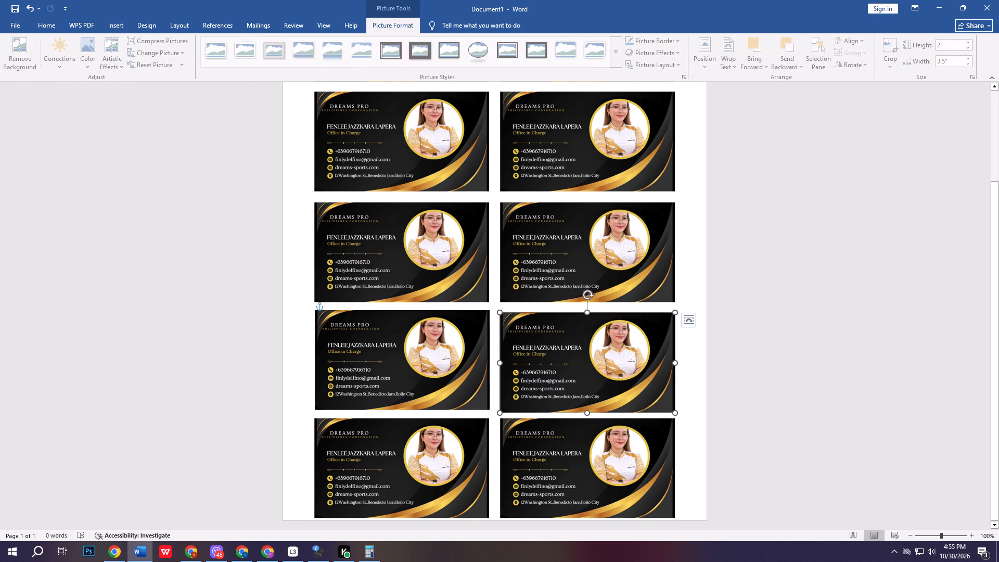
drag(612, 367, 611, 350)
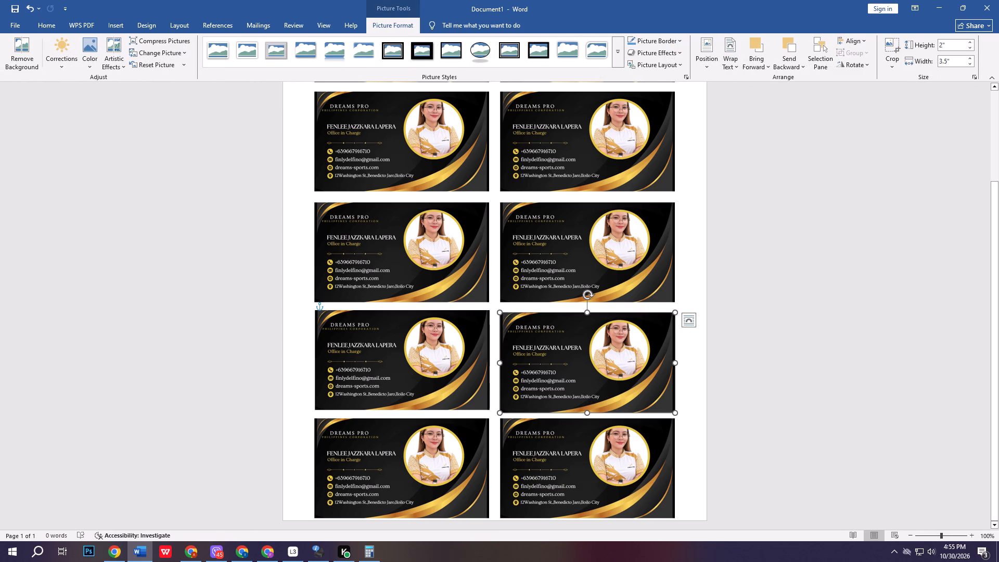
click(593, 366)
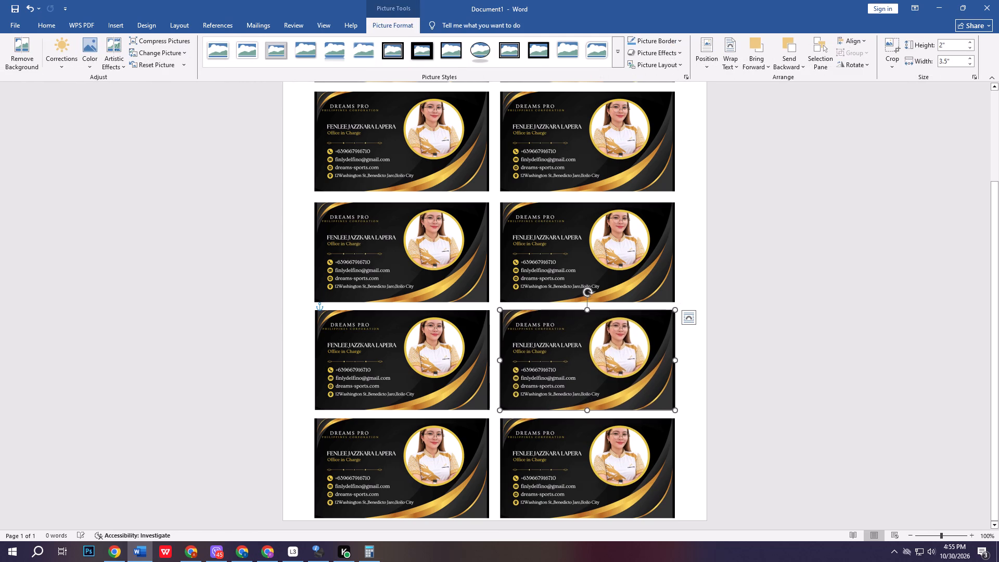
click(701, 354)
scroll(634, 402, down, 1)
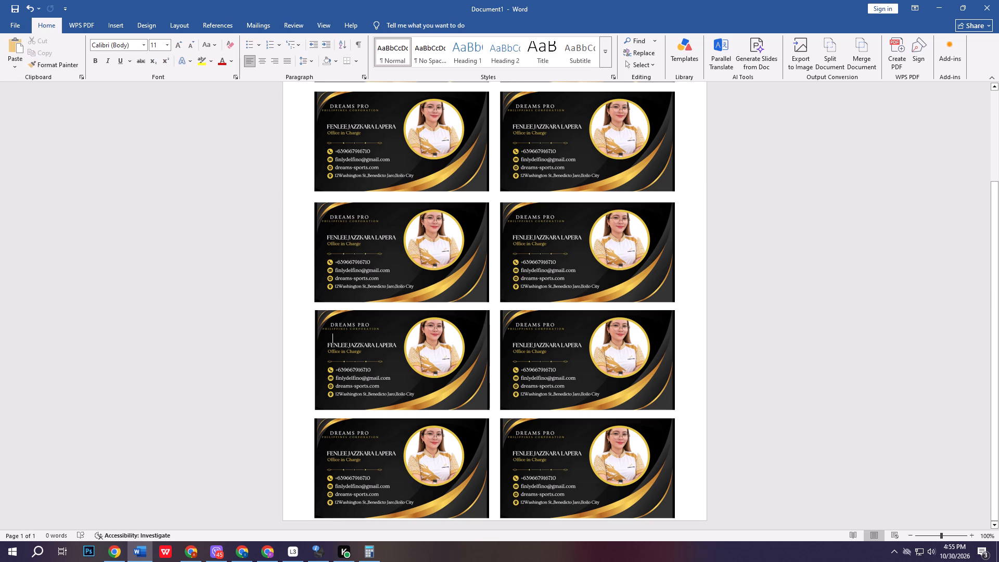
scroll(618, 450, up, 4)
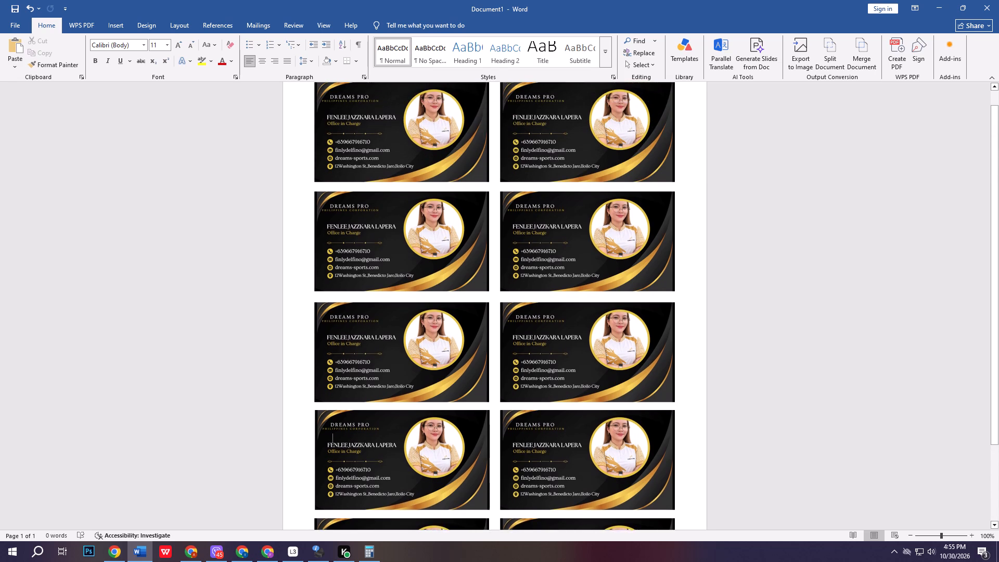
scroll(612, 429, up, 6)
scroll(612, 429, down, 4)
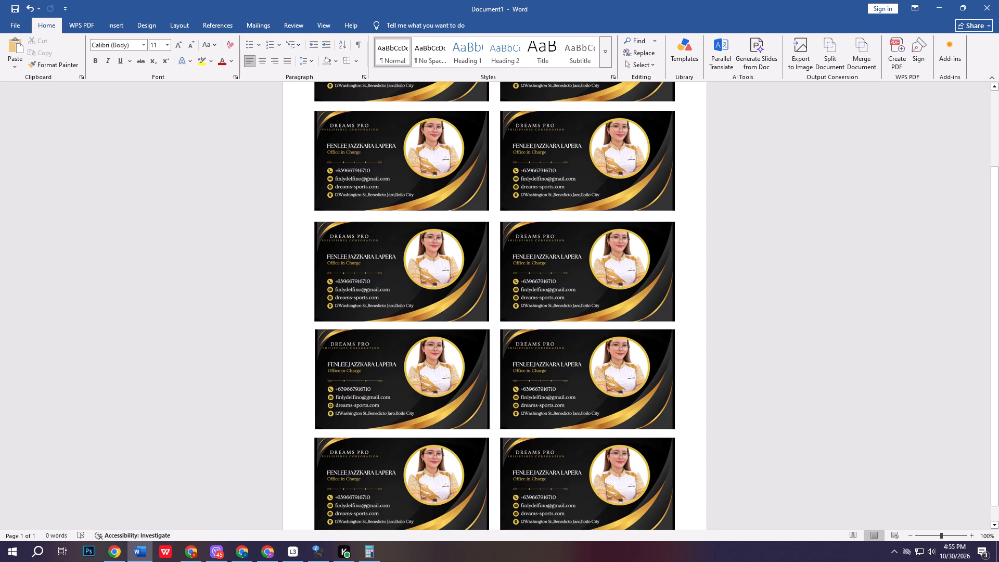
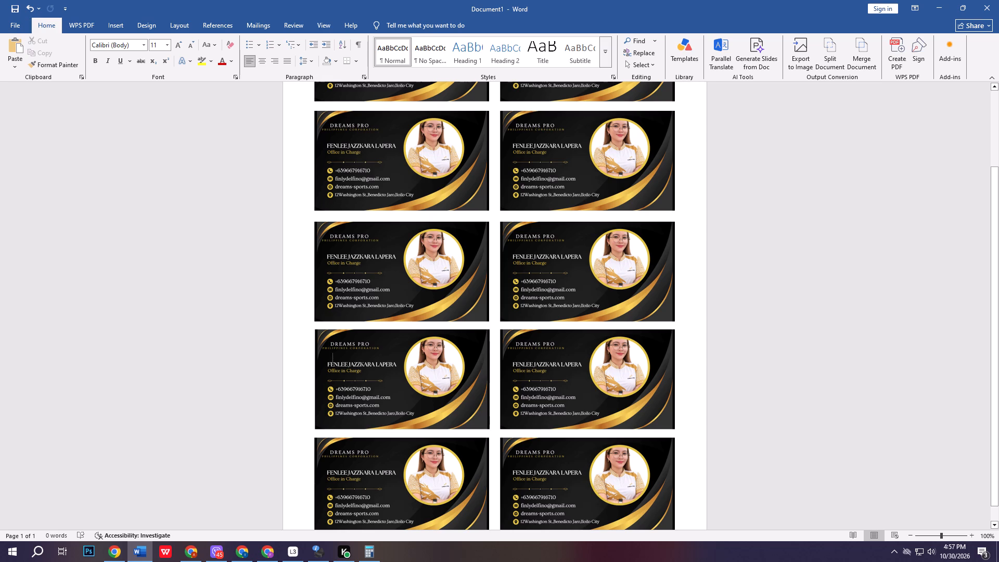
Open the print settings with a preview of the ten-card business card page.
key(ctrl+p)
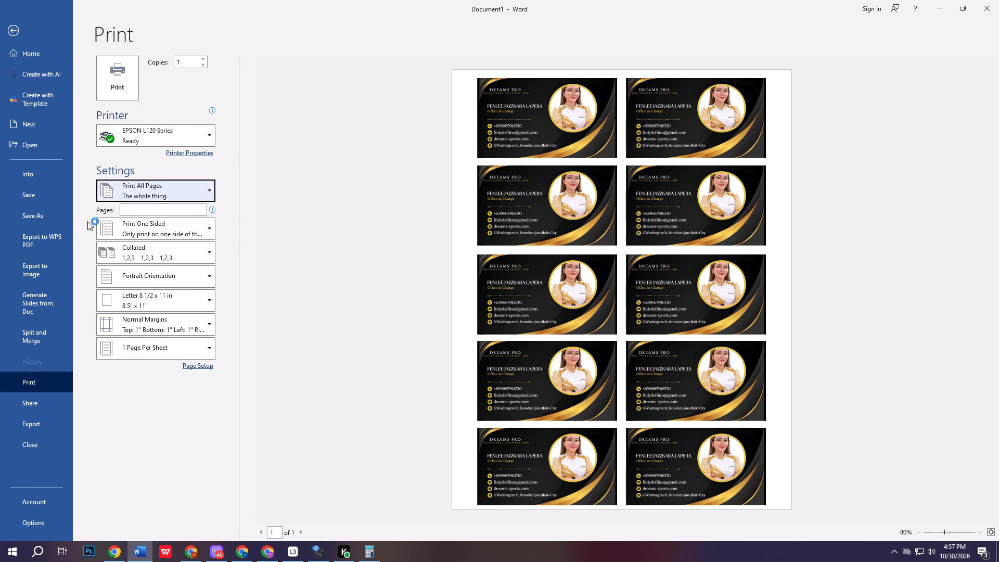
Print one copy of the ten-card page on the EPSON L120 Series printer, Letter size in portrait orientation.
click(112, 91)
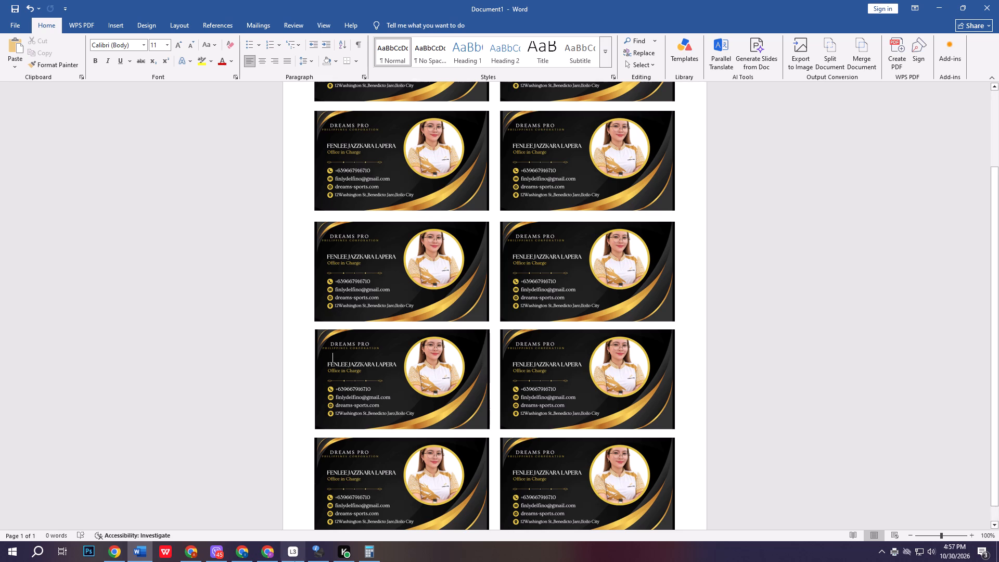
Switch to Facebook in Chrome and open the Dec. Travel group chat from the spam message requests.
click(269, 548)
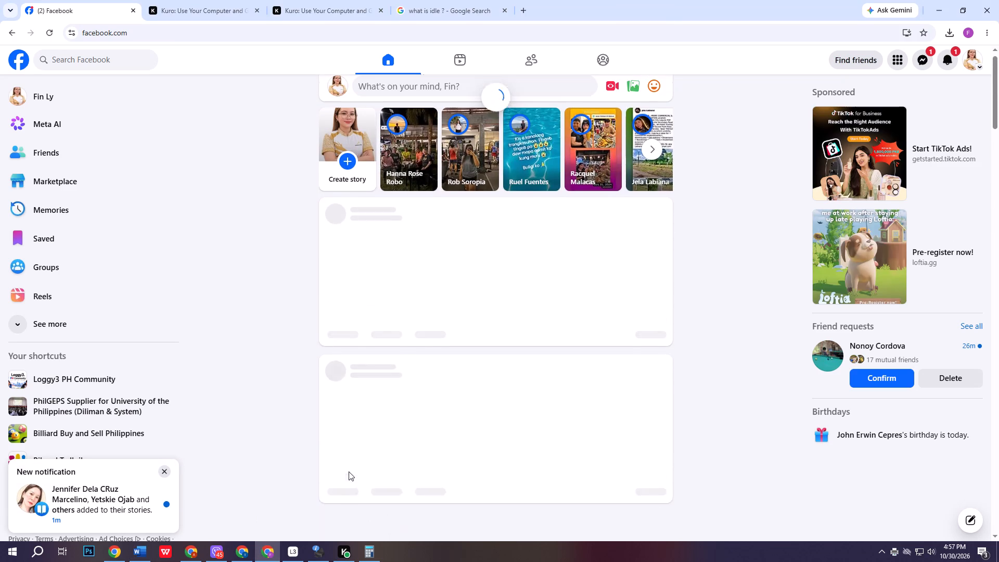
click(923, 46)
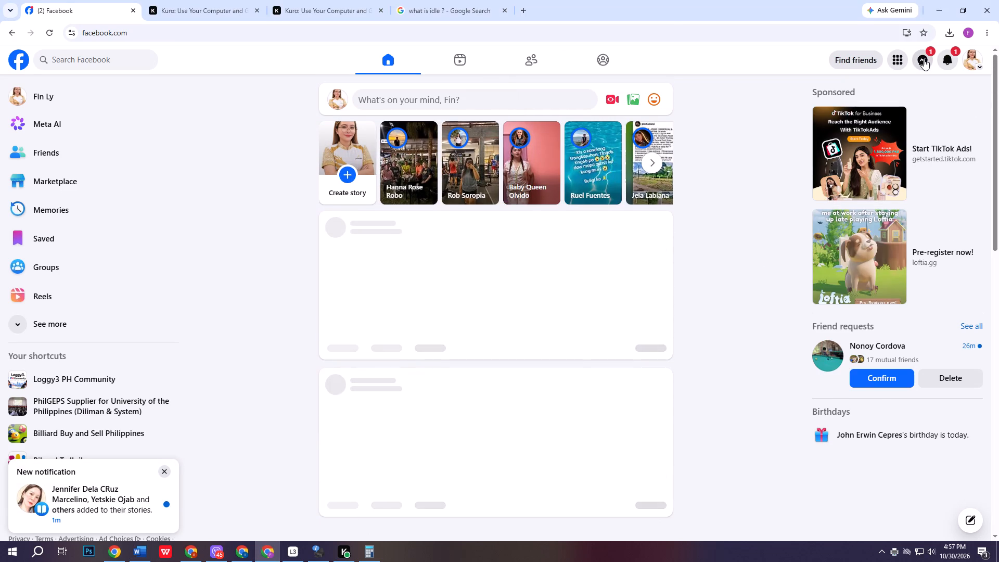
click(924, 59)
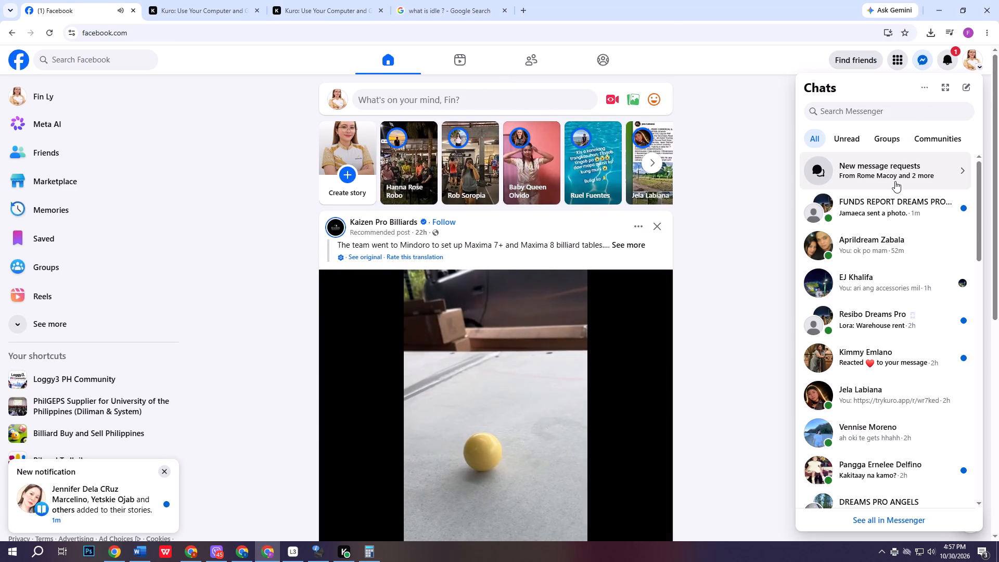
click(895, 181)
click(888, 120)
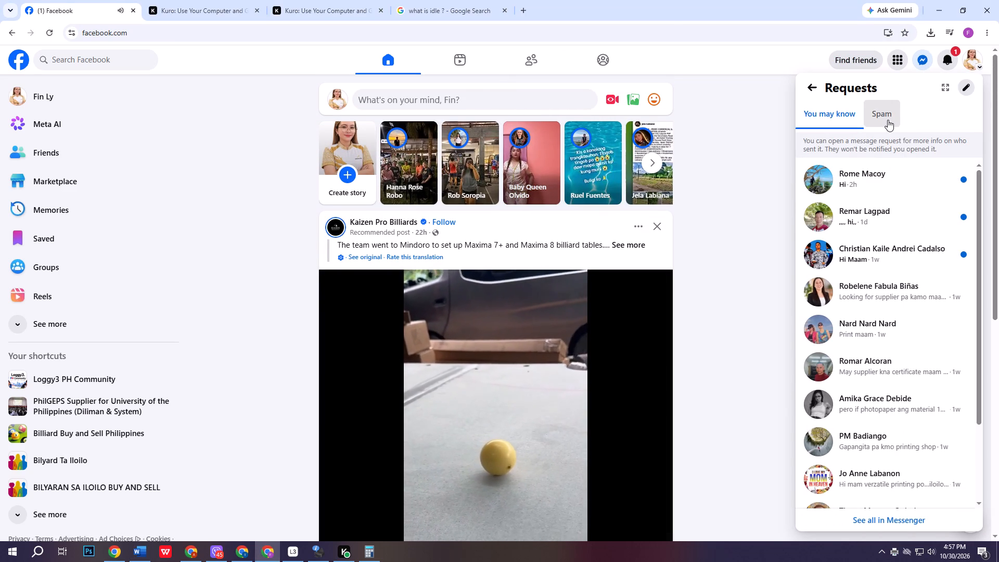
click(862, 177)
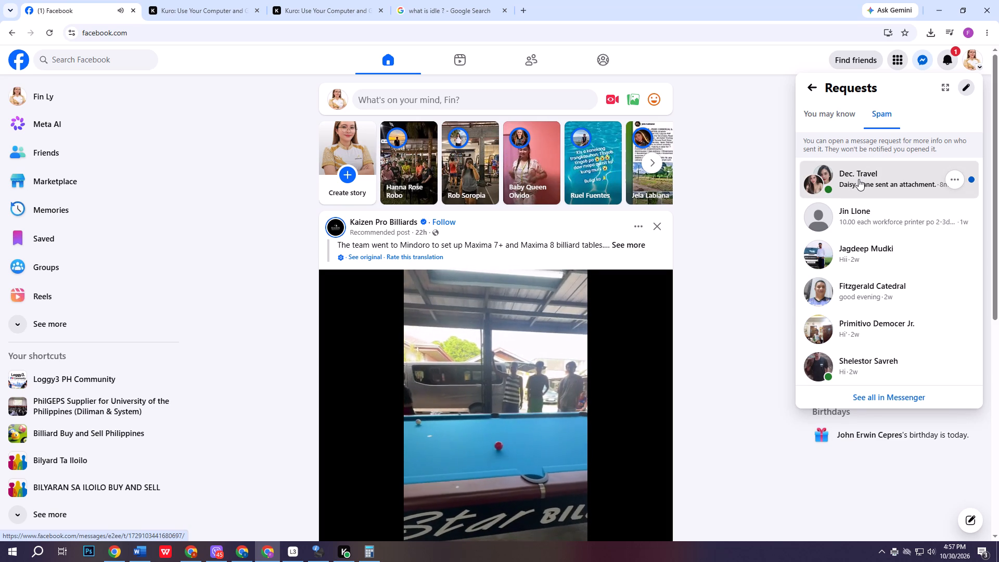
click(747, 156)
Skim the Facebook news feed and open the cooking video shared in the Dec. Travel chat.
scroll(437, 451, down, 5)
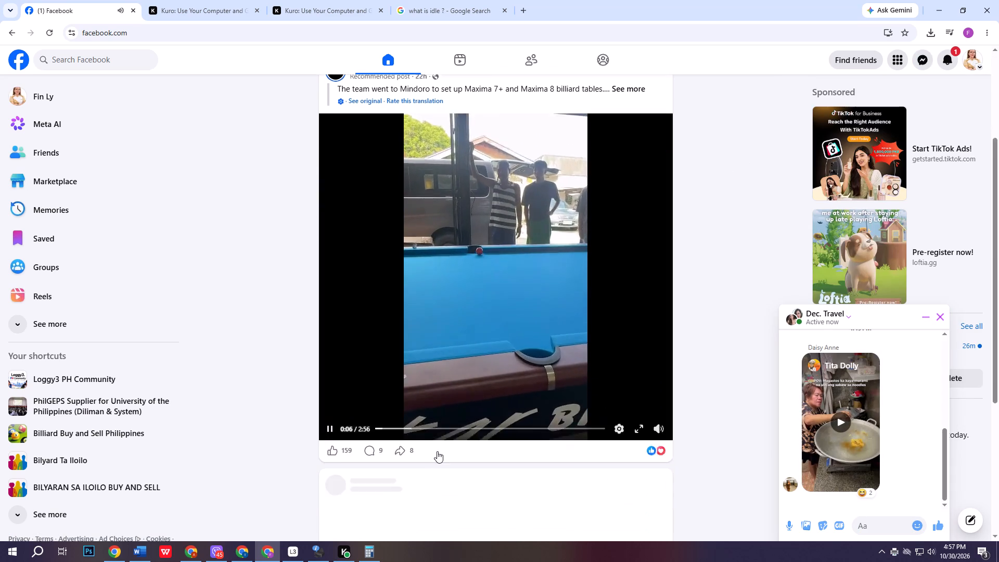
scroll(437, 451, down, 7)
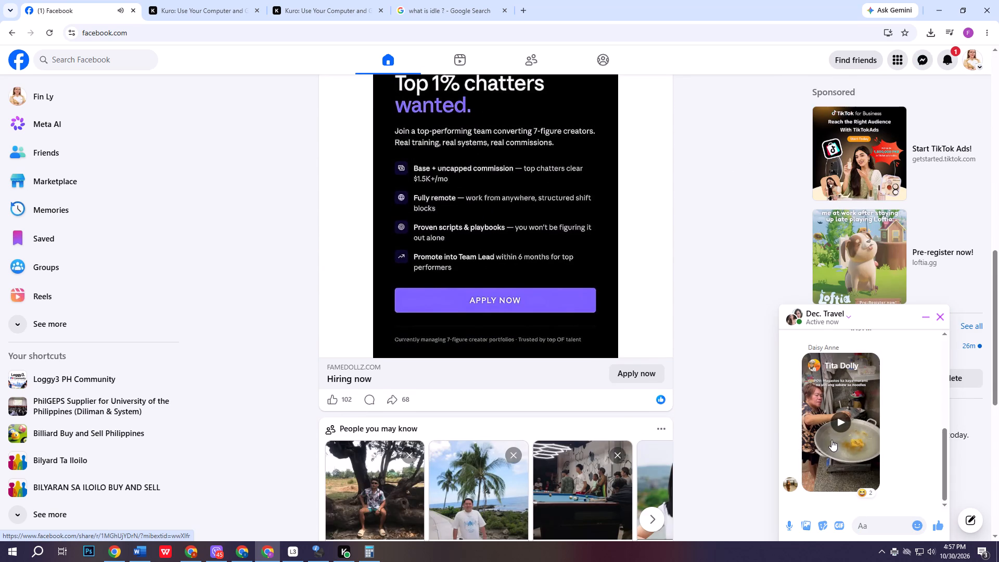
click(840, 420)
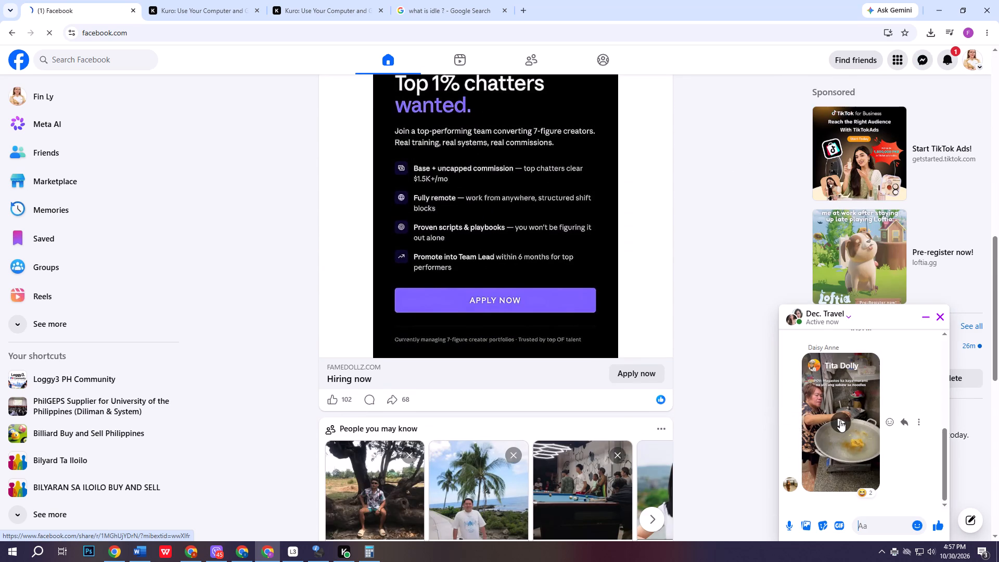
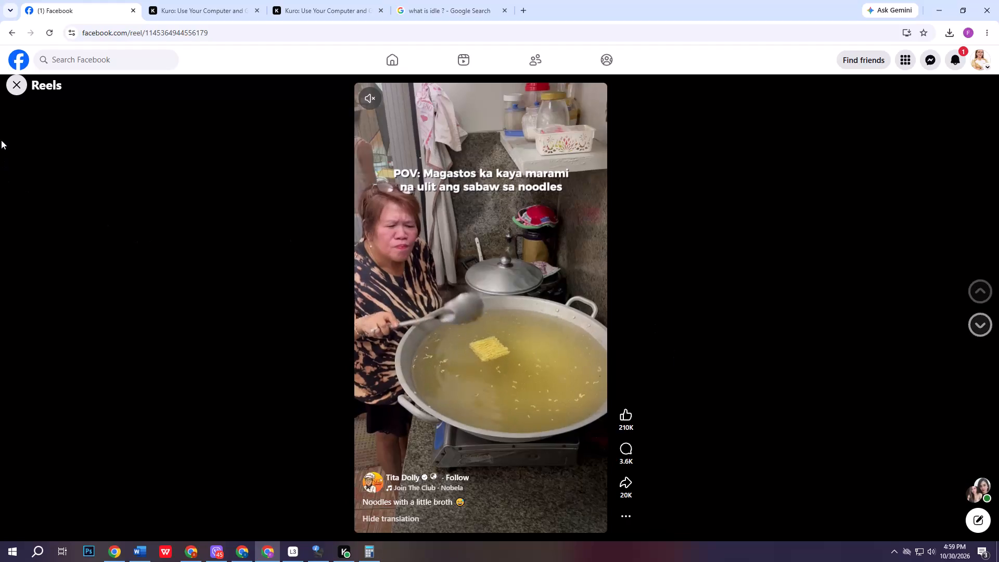
Leave the open reel and check the Facebook notifications, closing the Dec. Travel chat window as well.
click(19, 85)
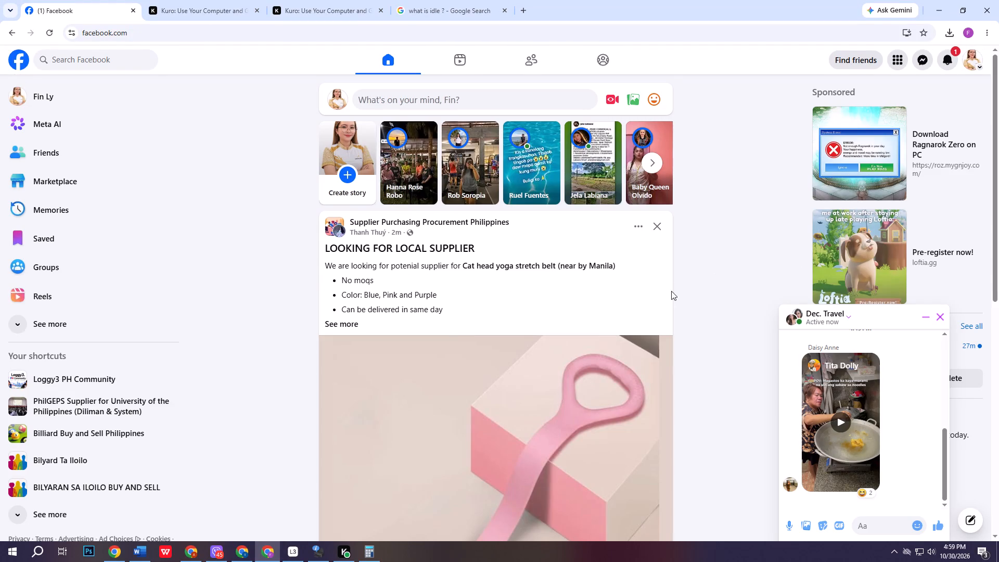
scroll(622, 315, down, 3)
click(950, 60)
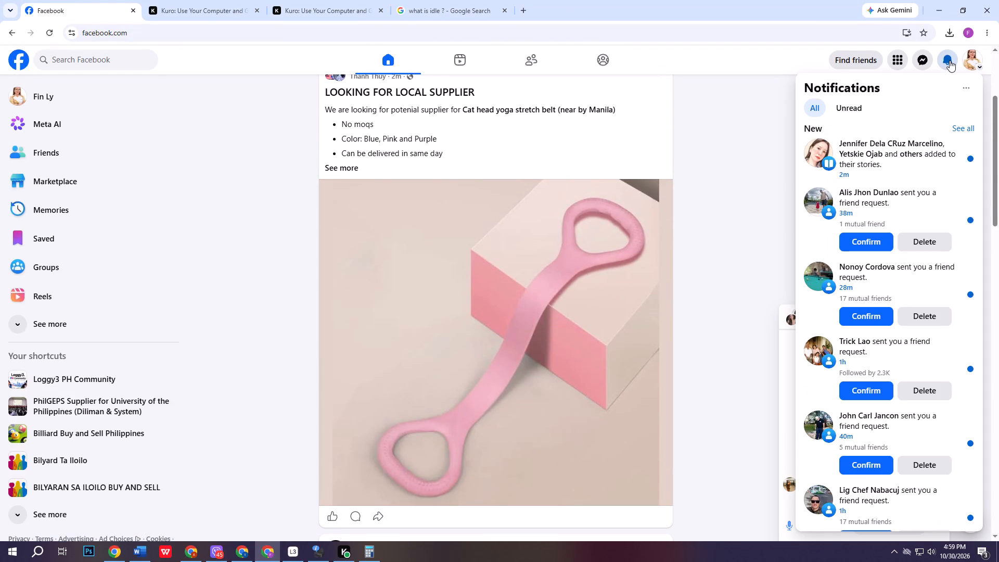
click(950, 60)
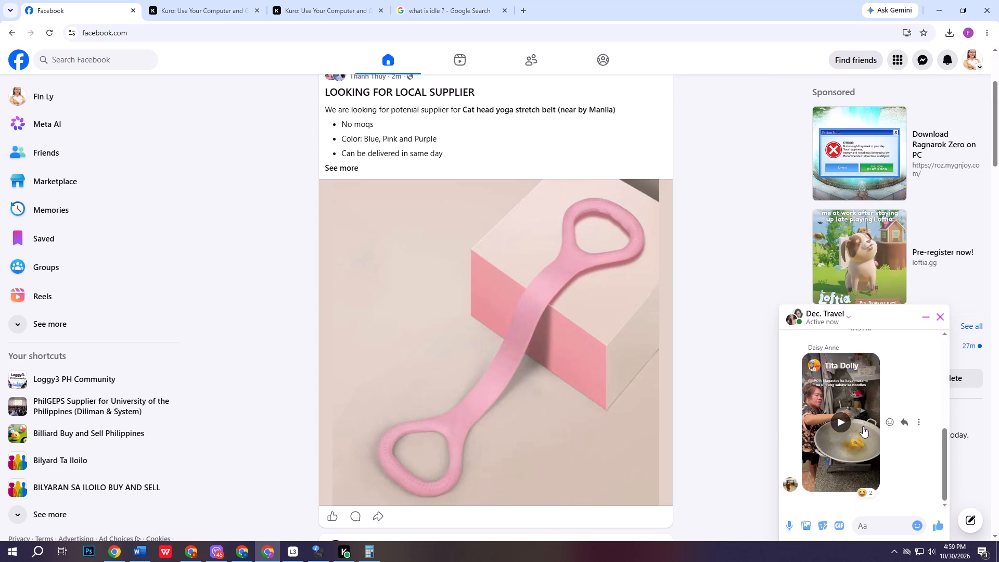
click(938, 321)
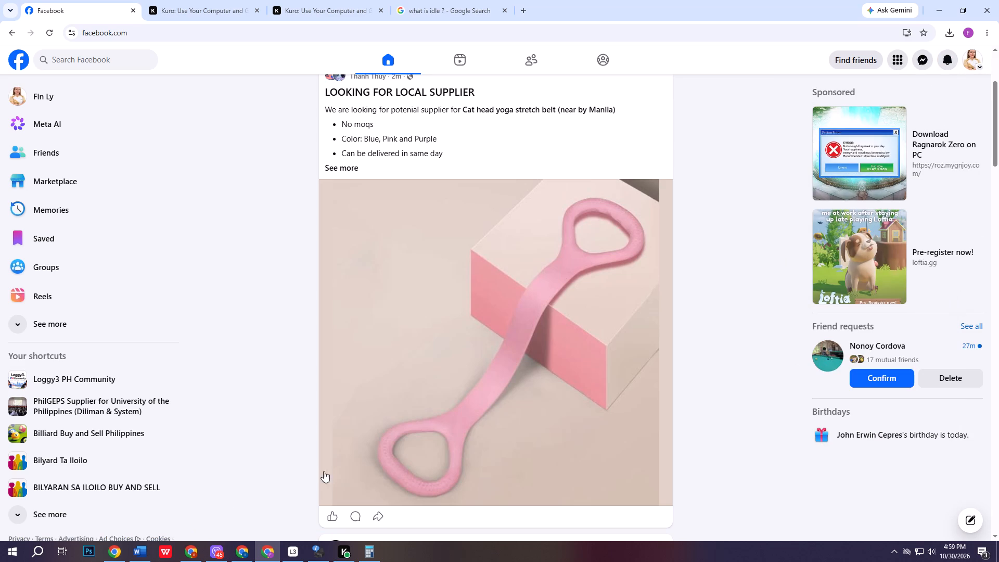
Check Facebook in the two other Chrome profile windows, viewing the recent Messenger chats in the one holding the Canva design.
click(190, 547)
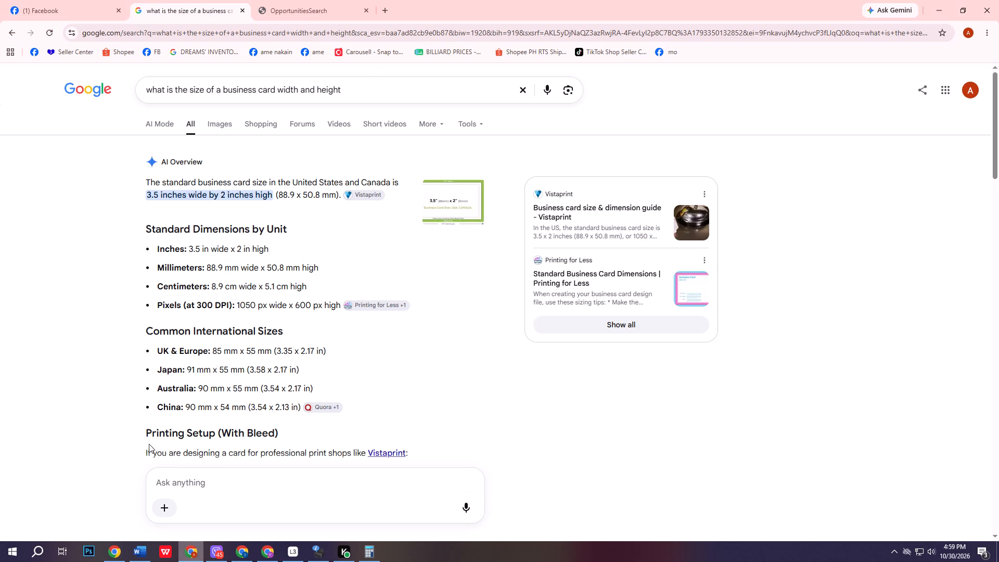
click(76, 0)
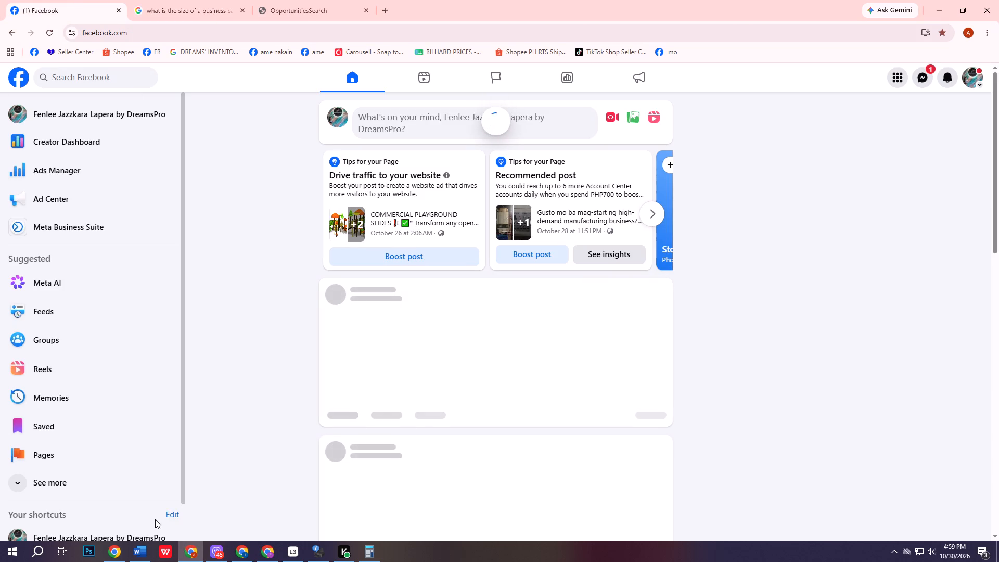
click(120, 552)
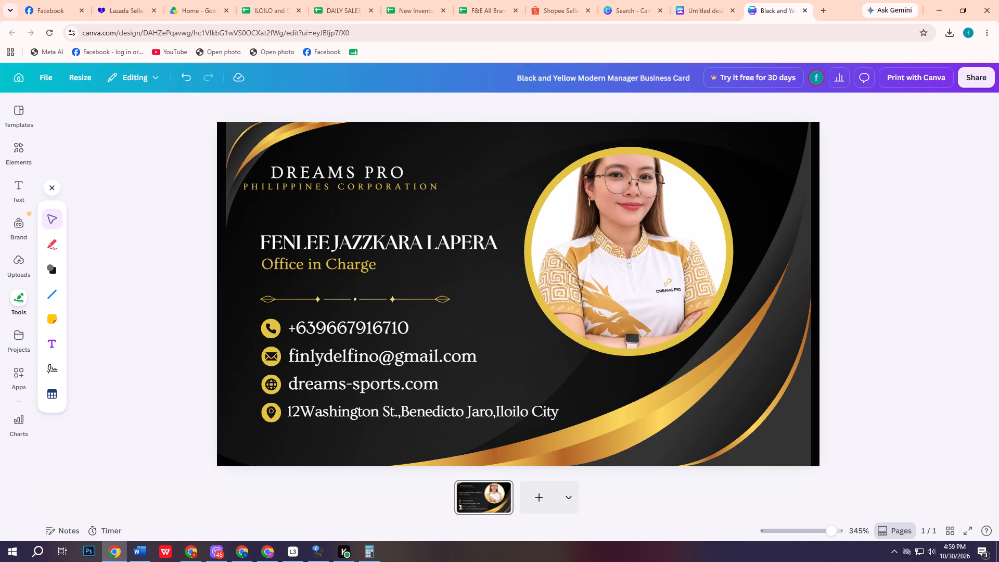
click(43, 0)
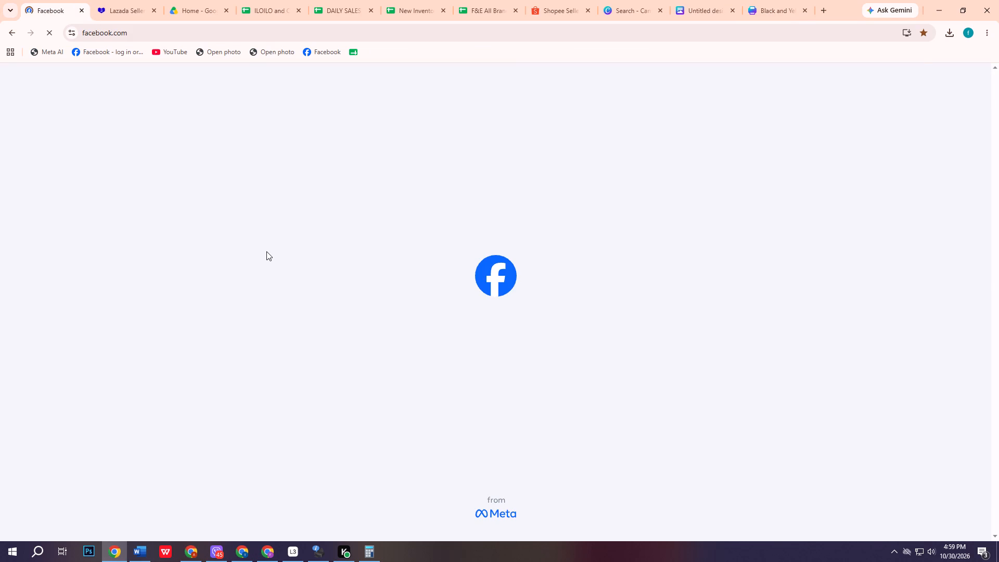
click(918, 75)
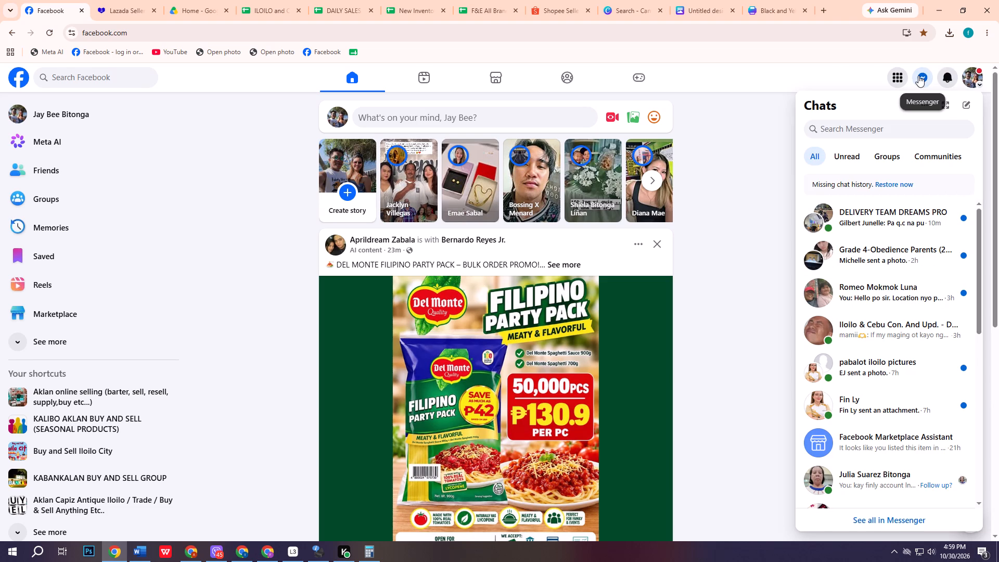
click(918, 75)
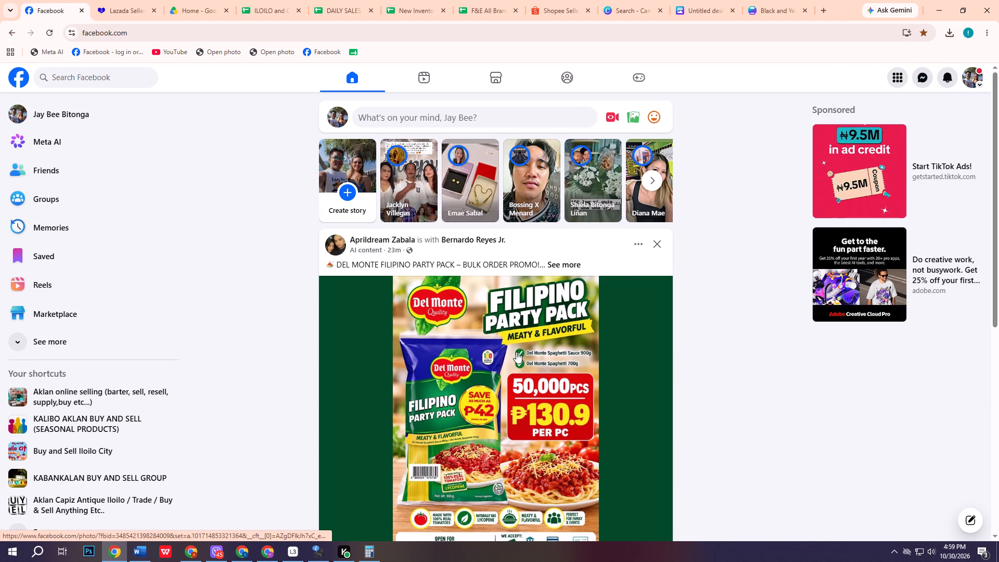
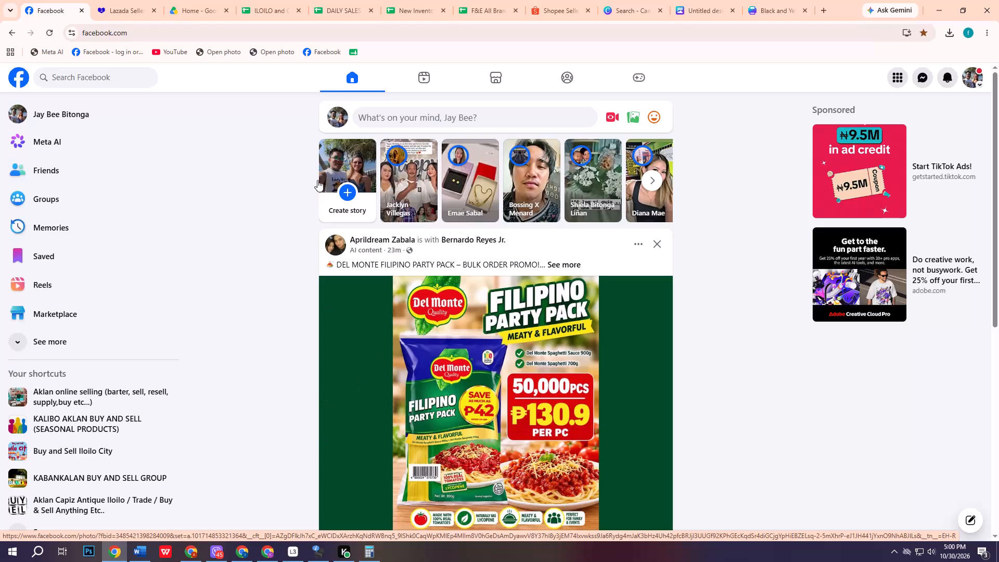
Switch from Facebook to the DAILY SALES REPORT 2026 spreadsheet to view the FINLY iloilo sales entries.
click(328, 0)
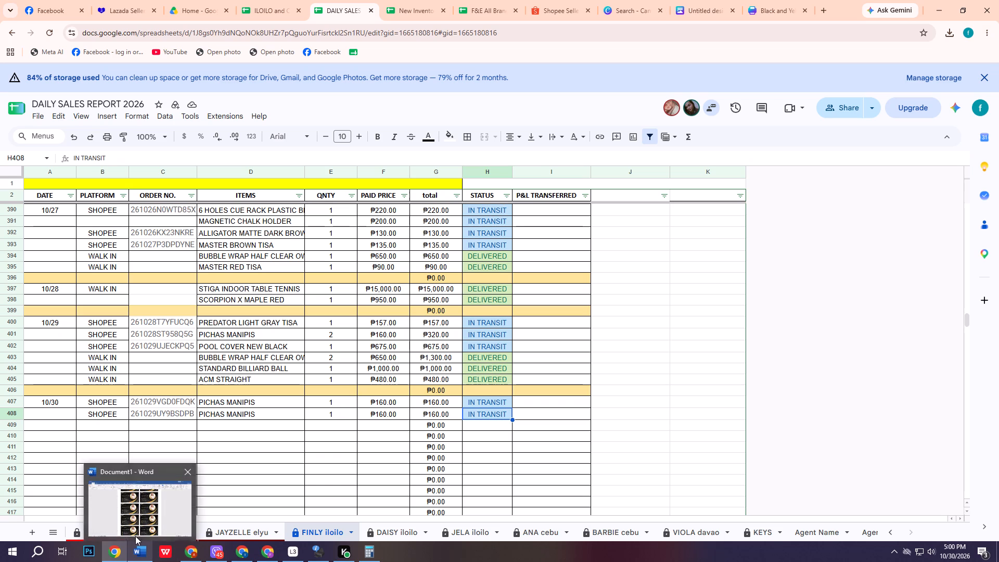
Switch to Word and print one copy of the ten-card business card page on the EPSON L120 Series printer.
click(135, 524)
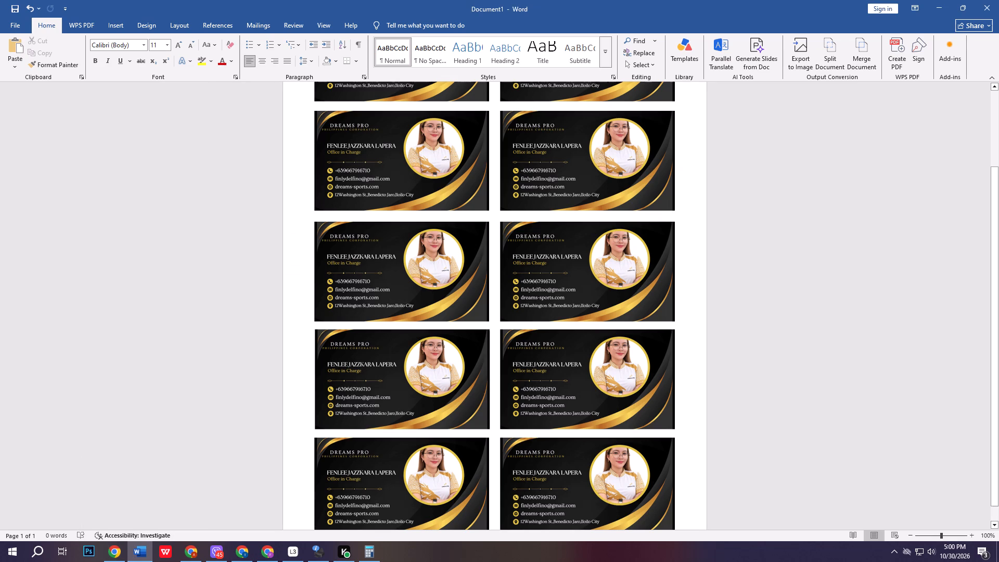
key(ctrl+p)
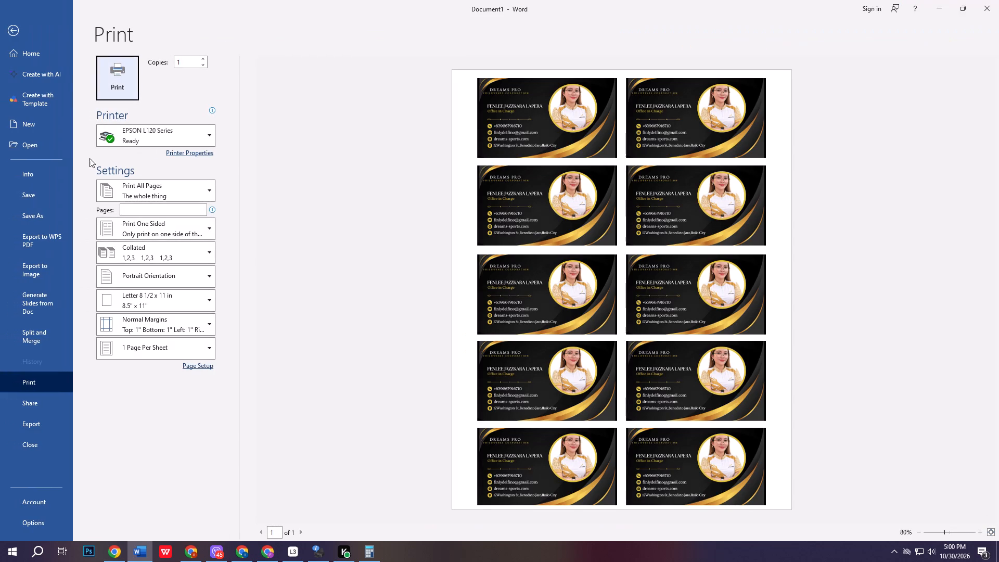
click(108, 81)
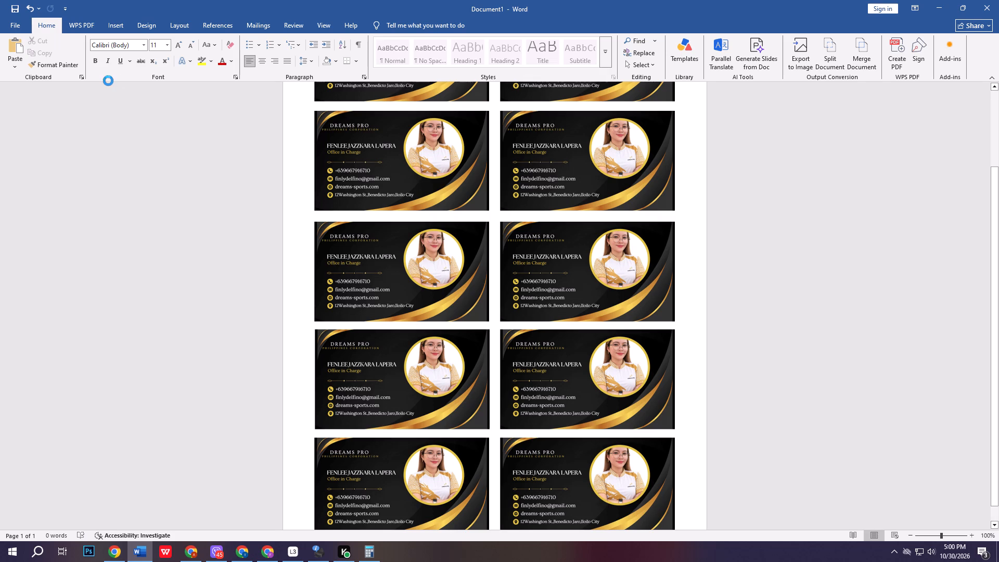
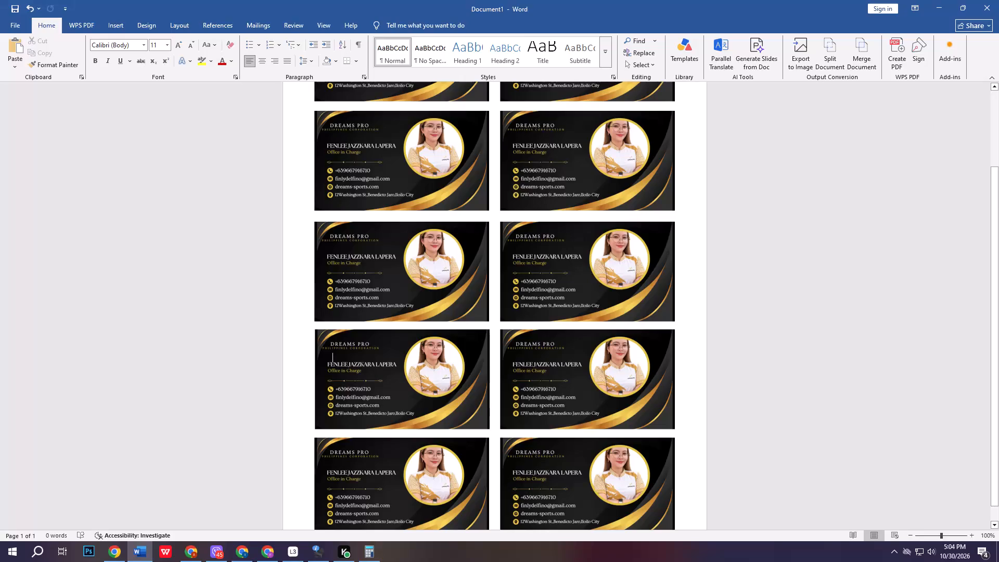
Switch to Loggy3, stop the running recording and start a new one, then return to the Word document.
click(297, 554)
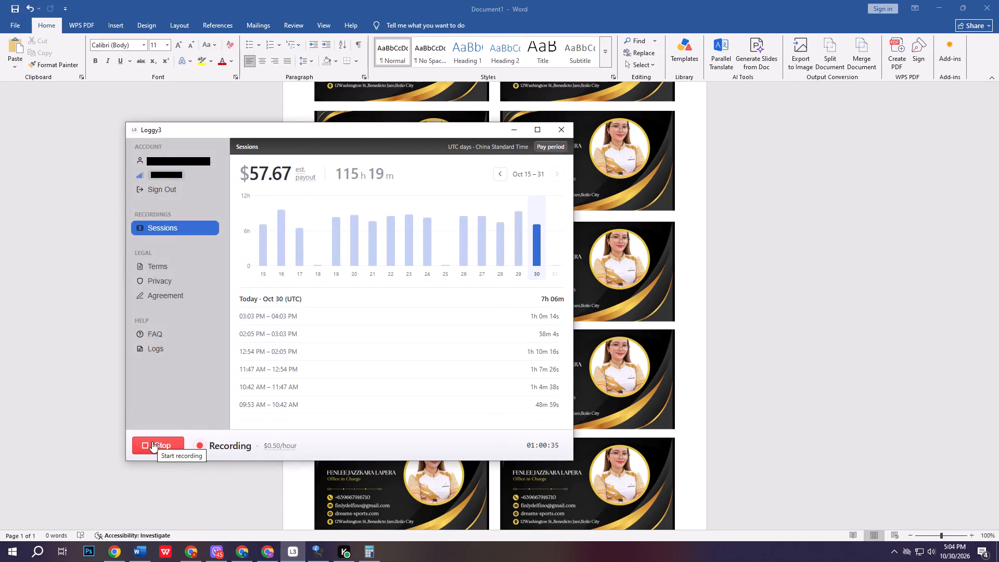
click(152, 441)
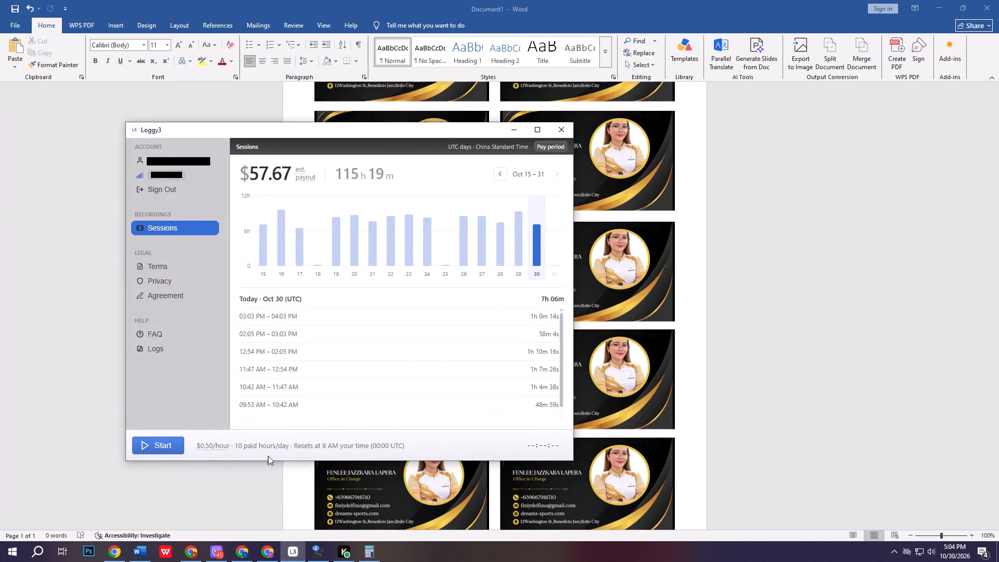
click(171, 446)
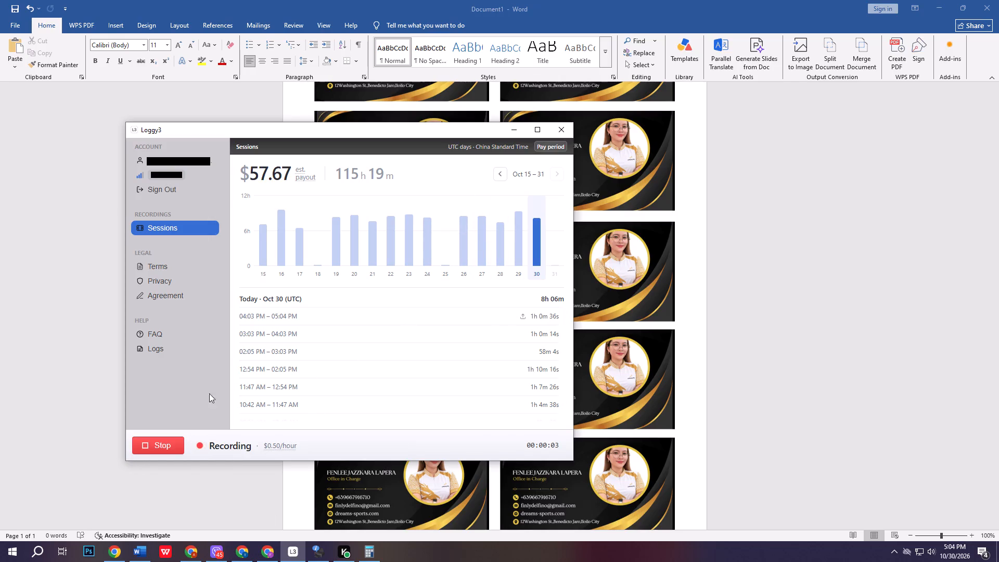
click(96, 375)
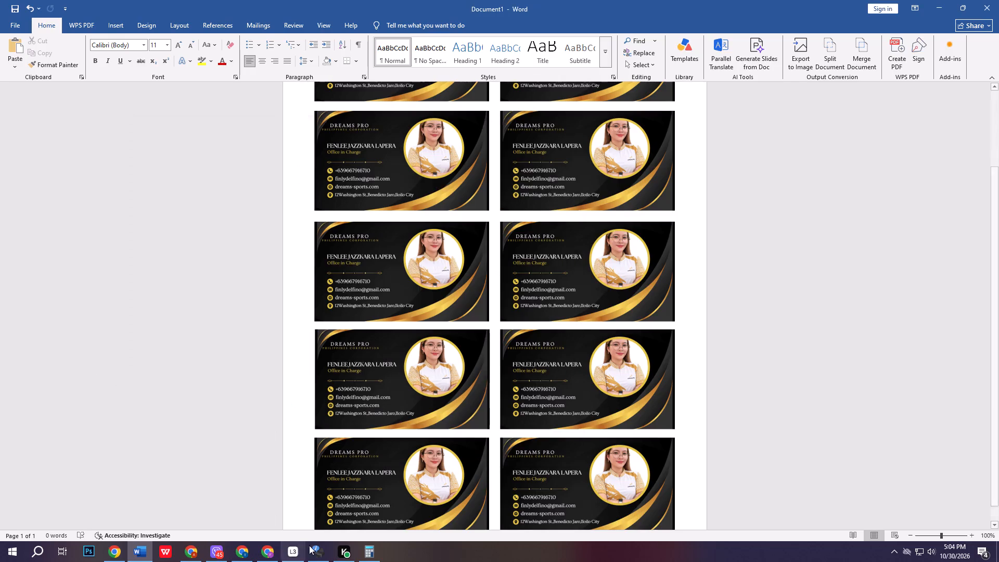
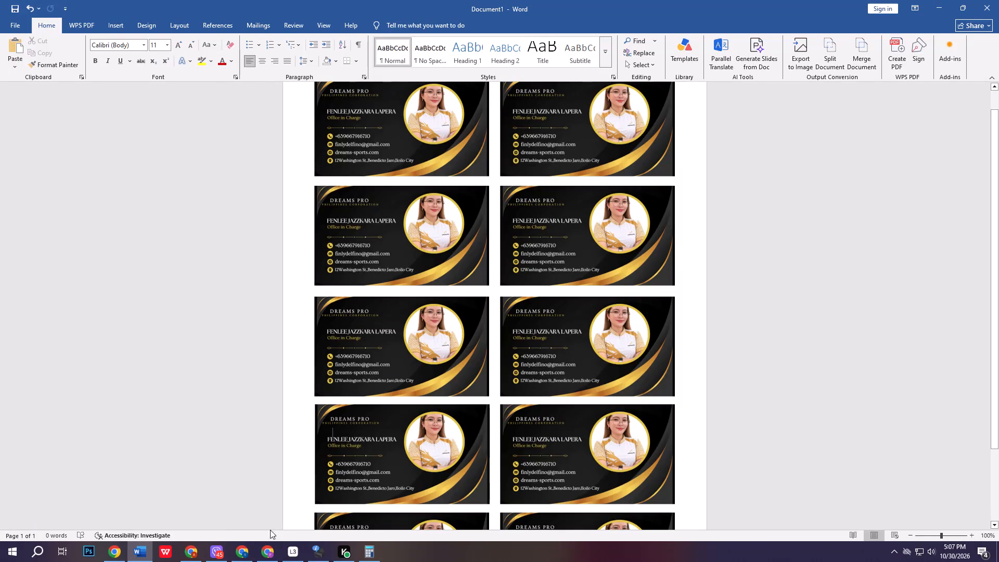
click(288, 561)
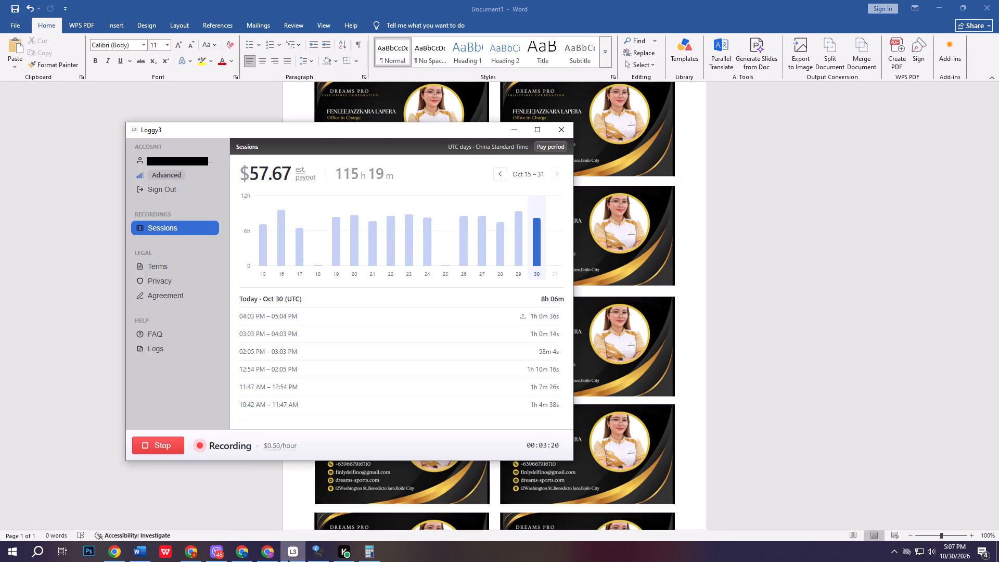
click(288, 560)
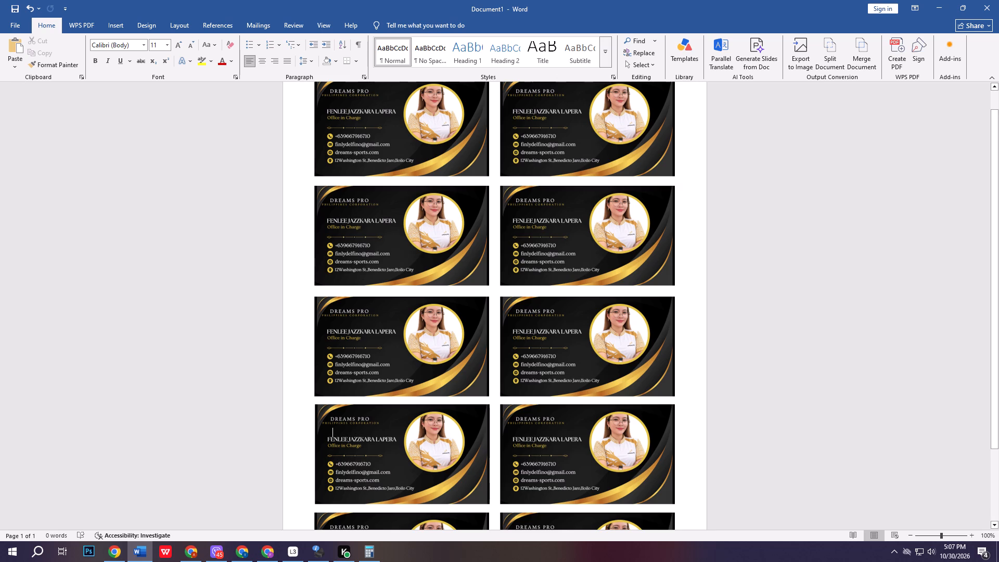
Open the print preview of the business card page and review the printer, page range, one- or two-sided and orientation options.
key(ctrl+p)
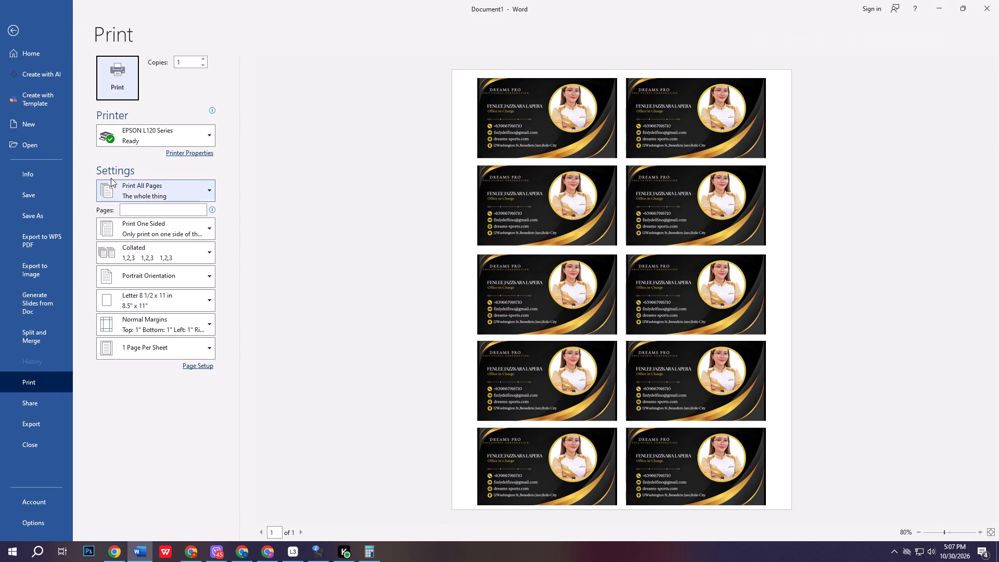
click(155, 140)
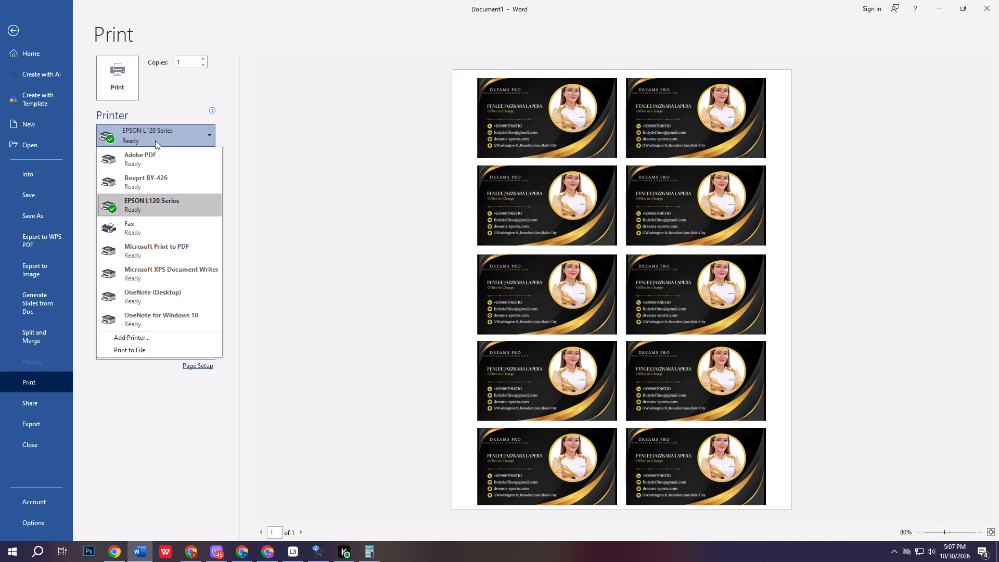
click(272, 158)
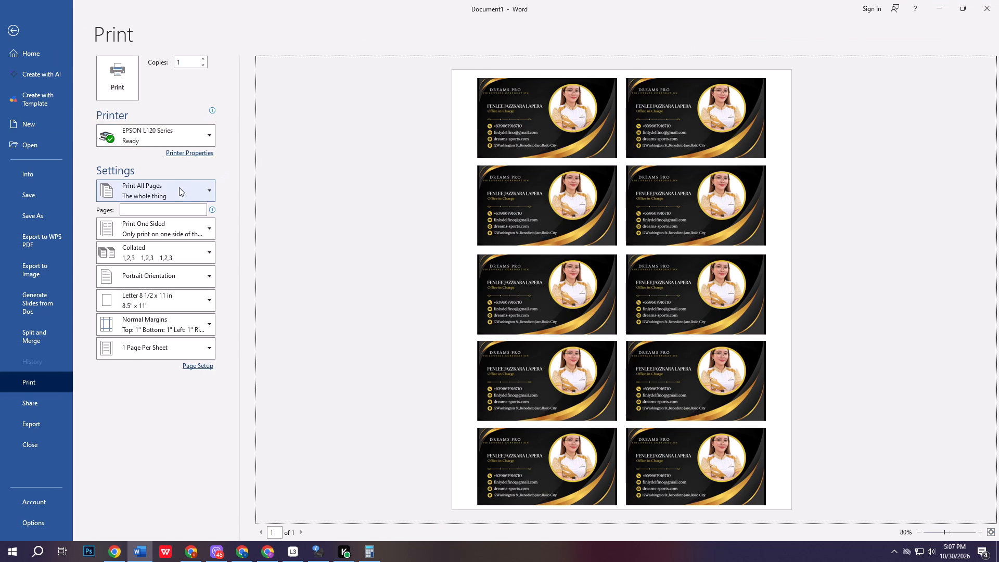
click(179, 187)
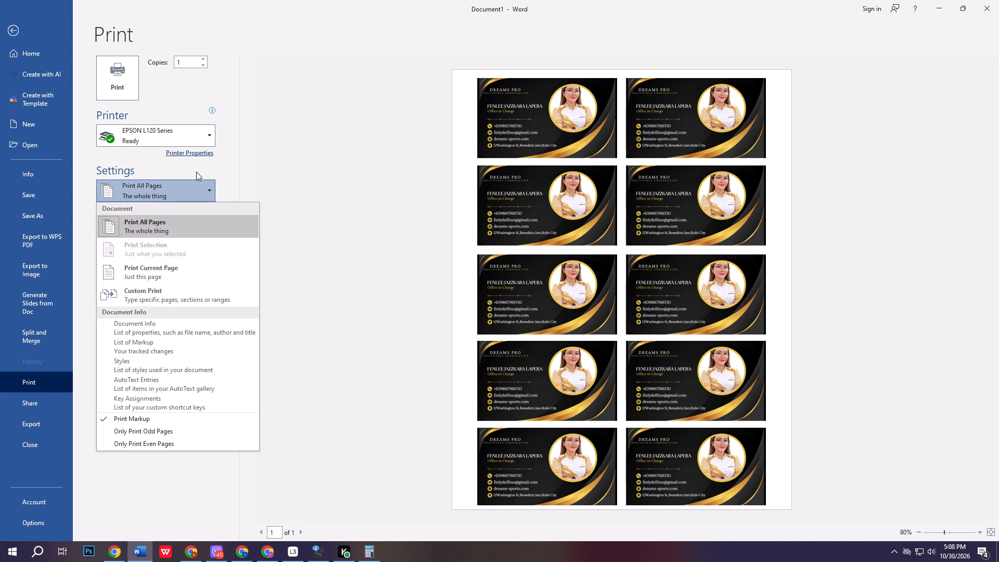
click(281, 139)
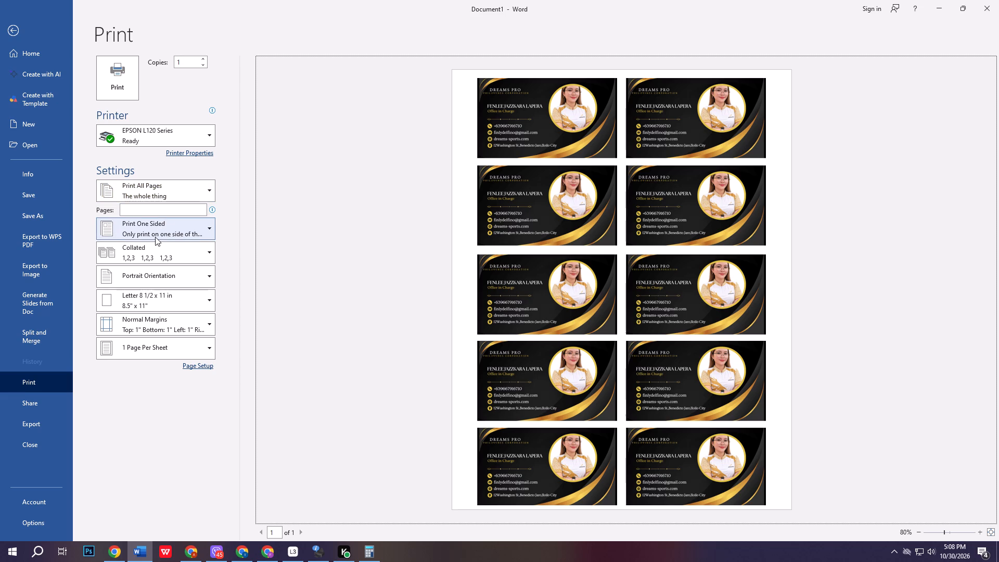
click(160, 237)
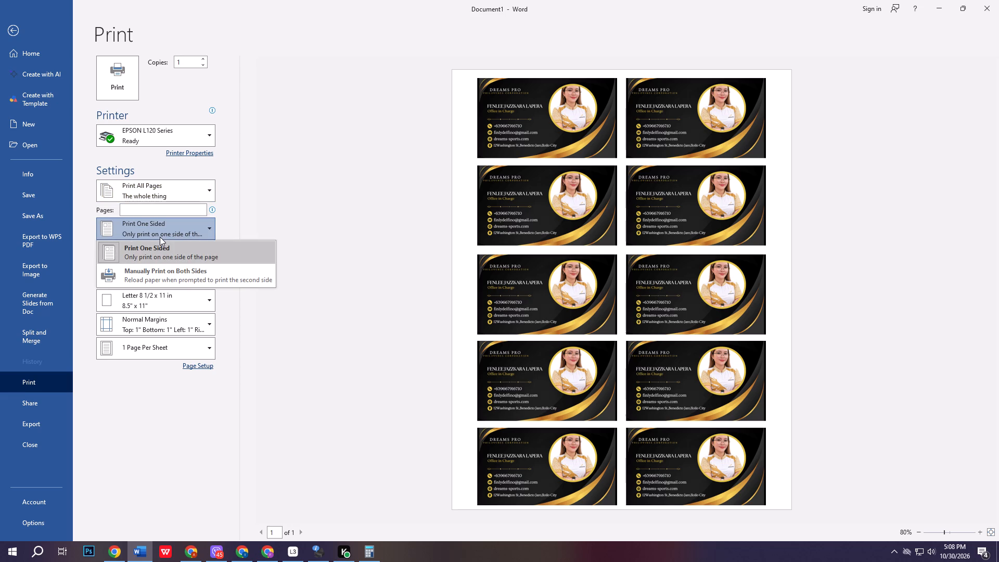
click(279, 193)
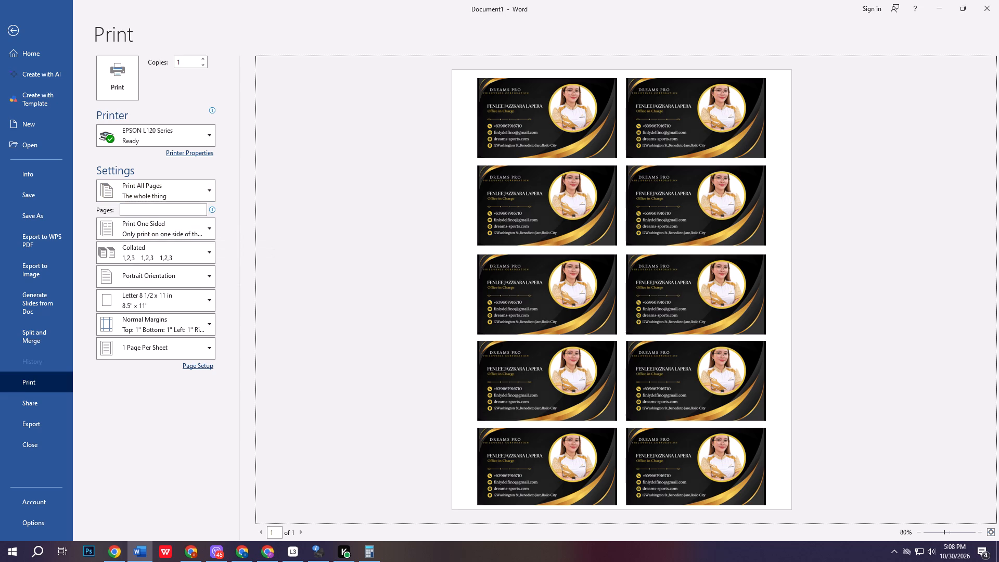
click(185, 283)
click(255, 278)
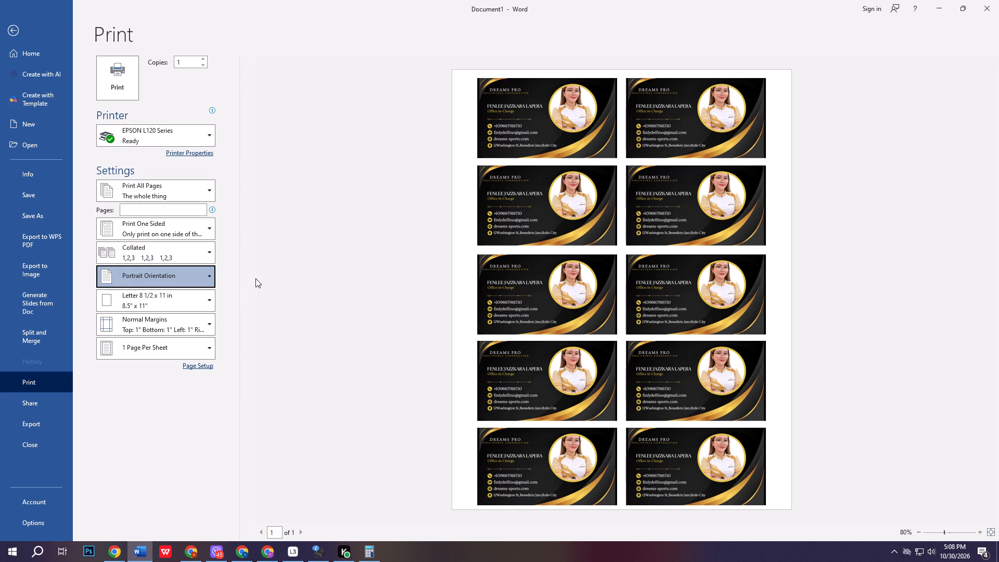
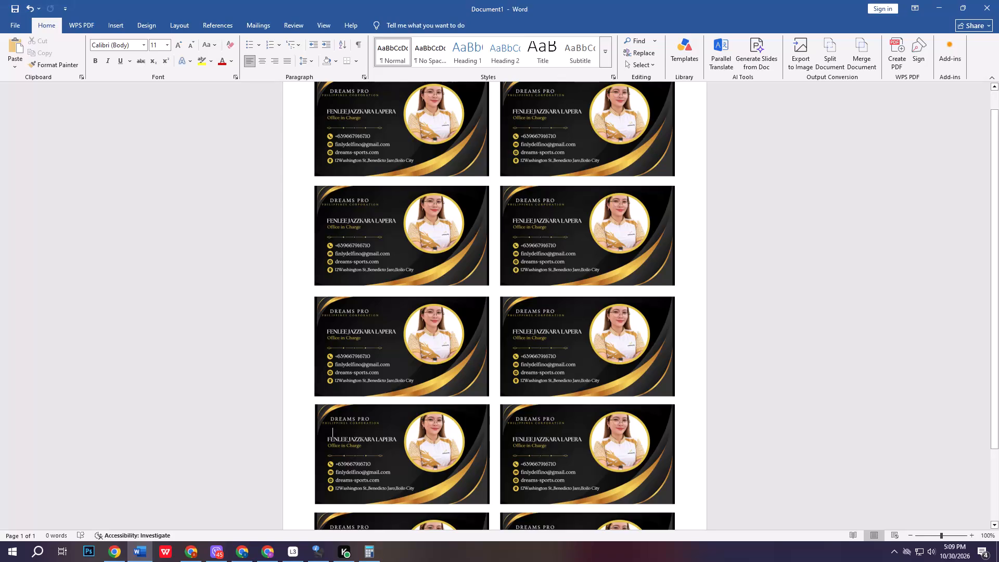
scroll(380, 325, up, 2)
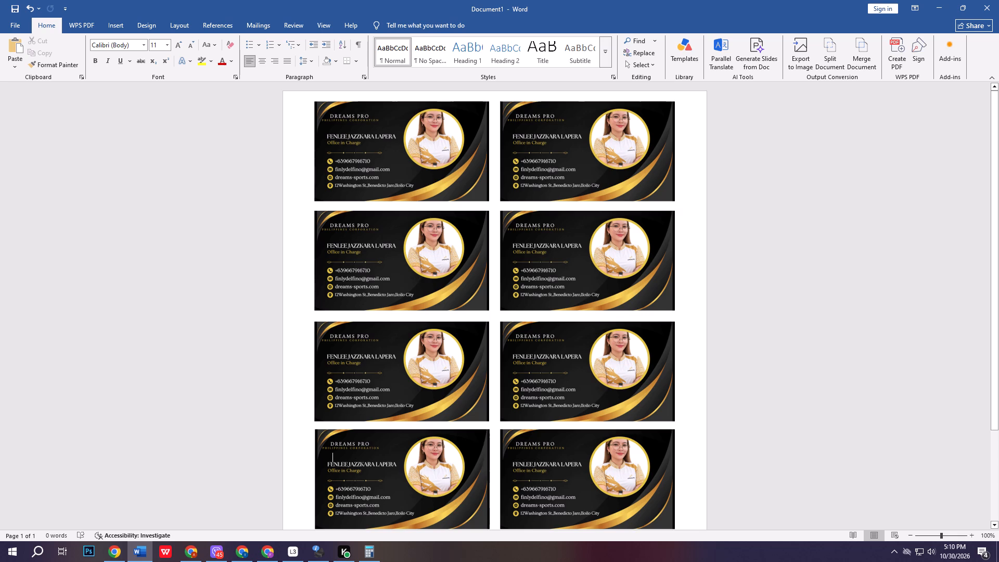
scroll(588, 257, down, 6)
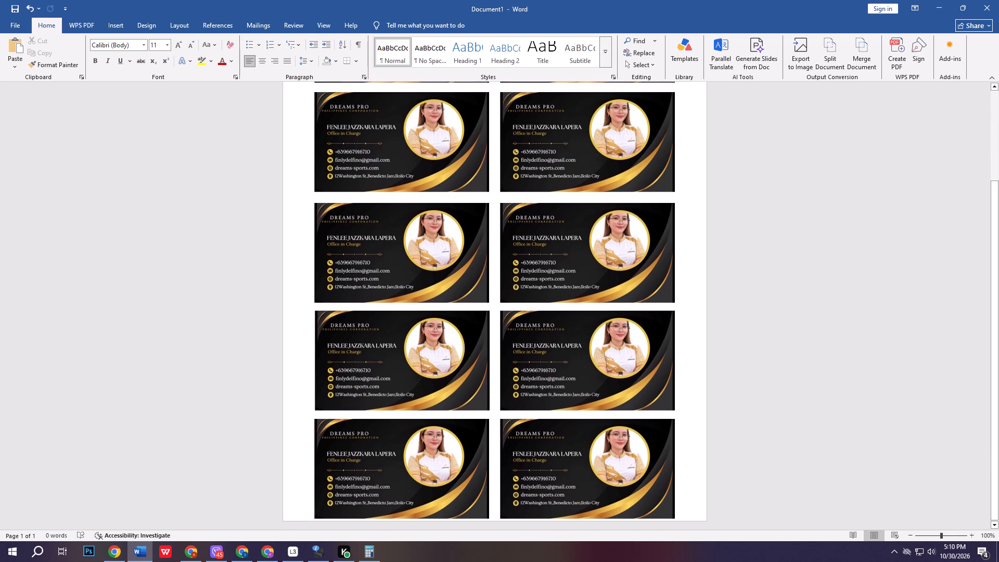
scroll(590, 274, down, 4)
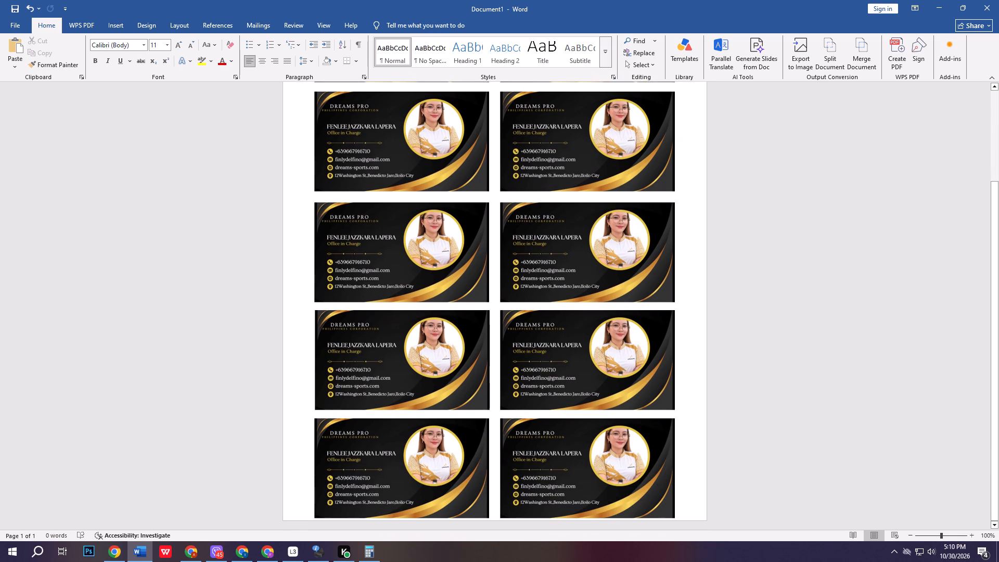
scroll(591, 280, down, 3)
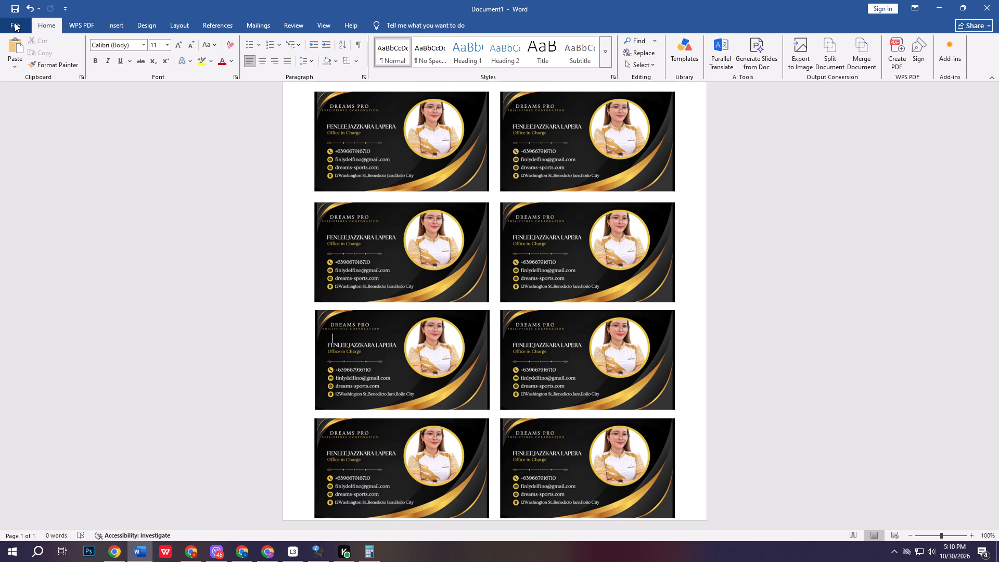
Open the print preview and examine the paper size, margins, orientation, layout and page range options.
key(ctrl+p)
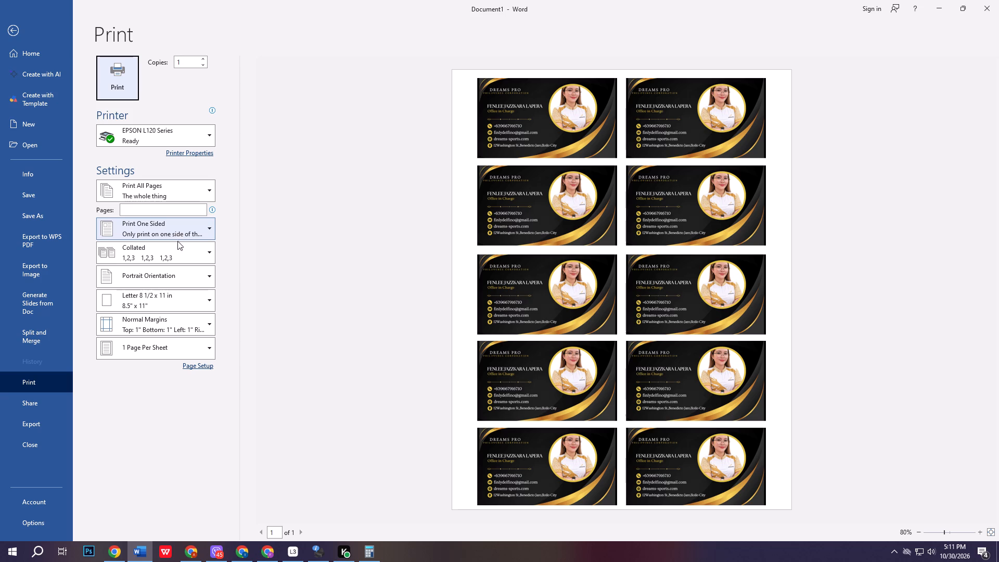
click(182, 298)
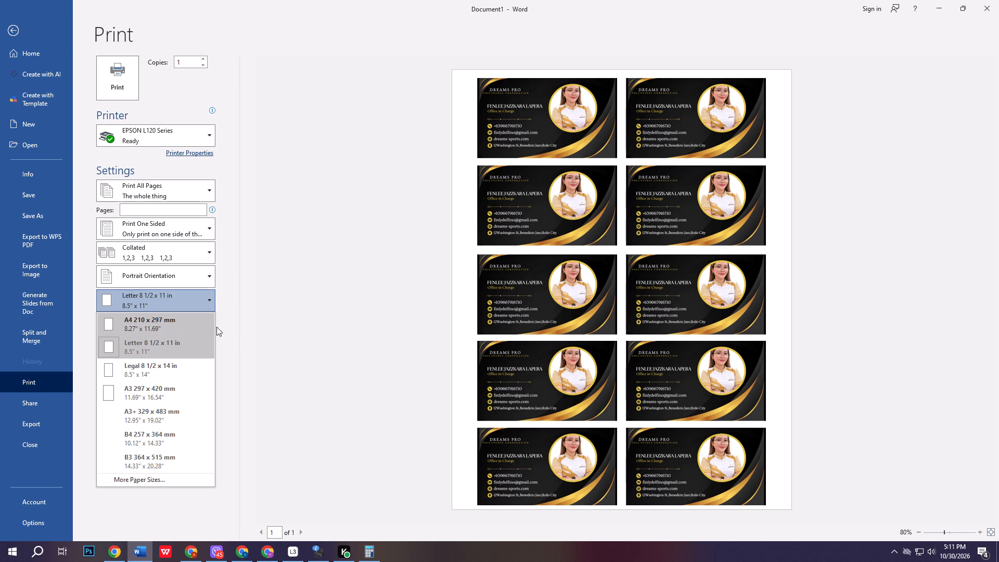
click(151, 479)
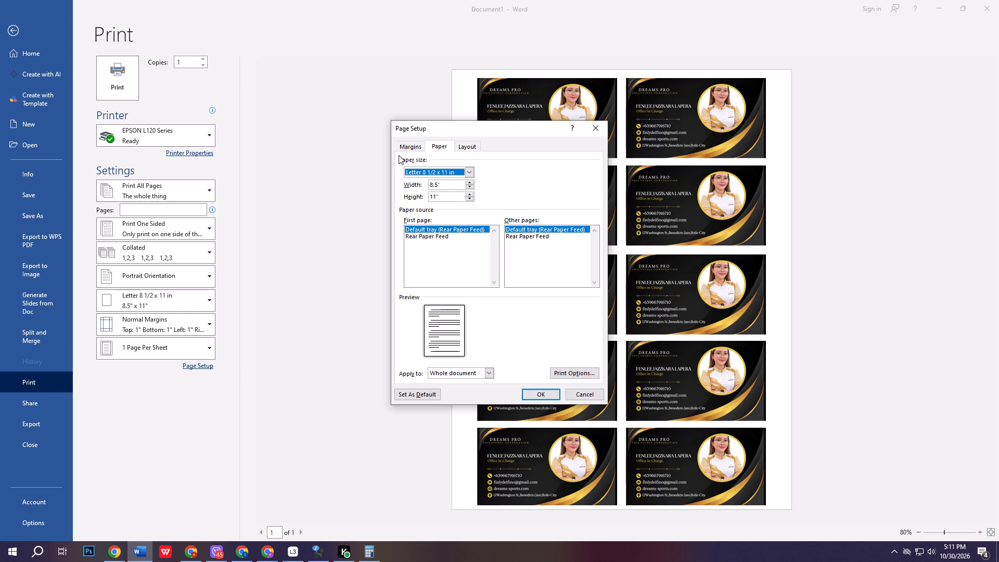
click(415, 143)
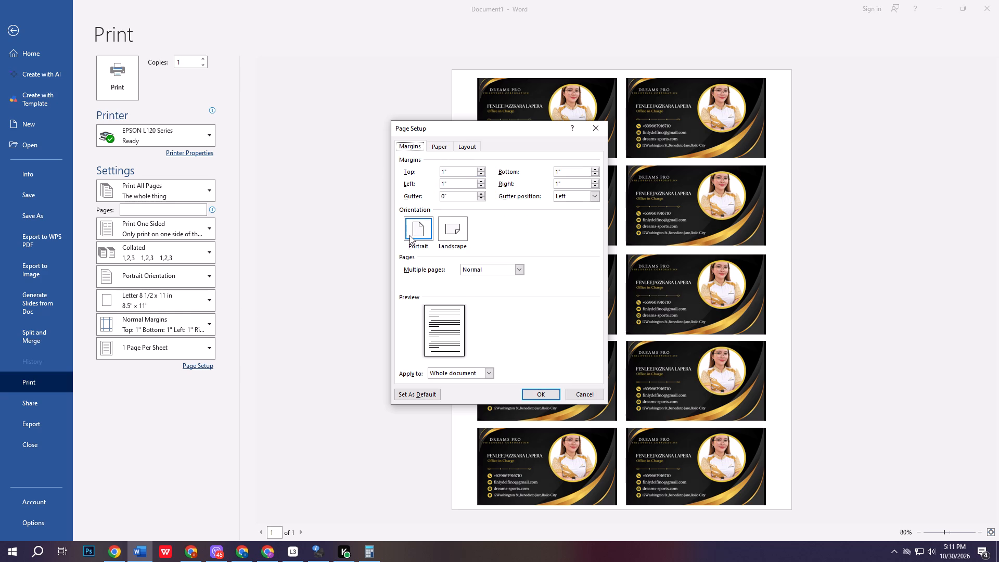
click(451, 228)
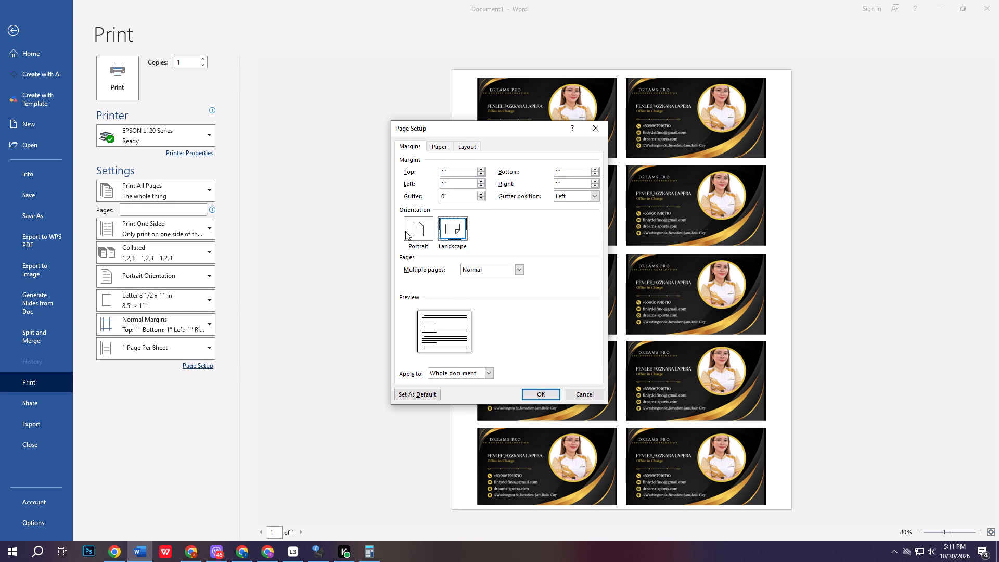
click(405, 231)
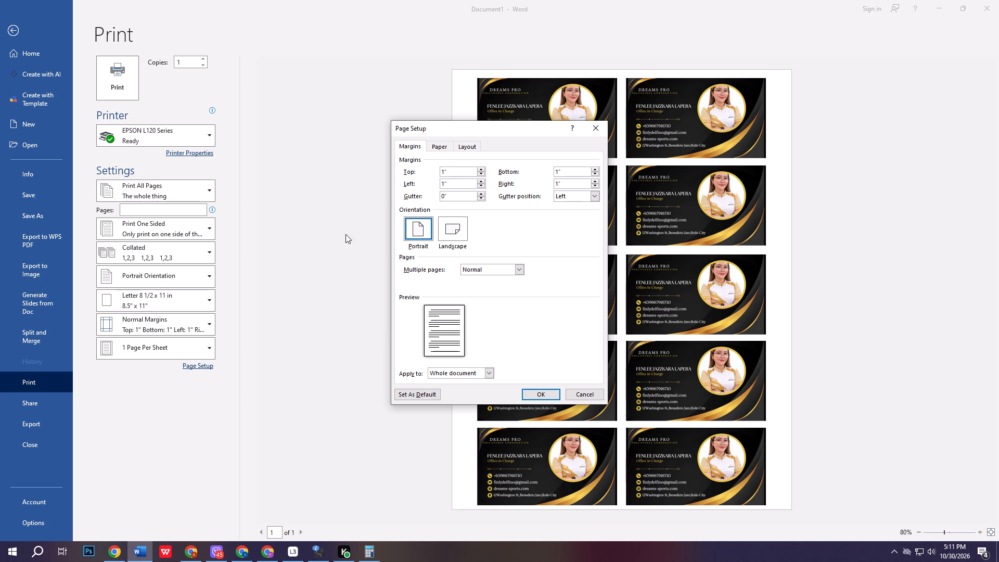
click(438, 147)
click(471, 141)
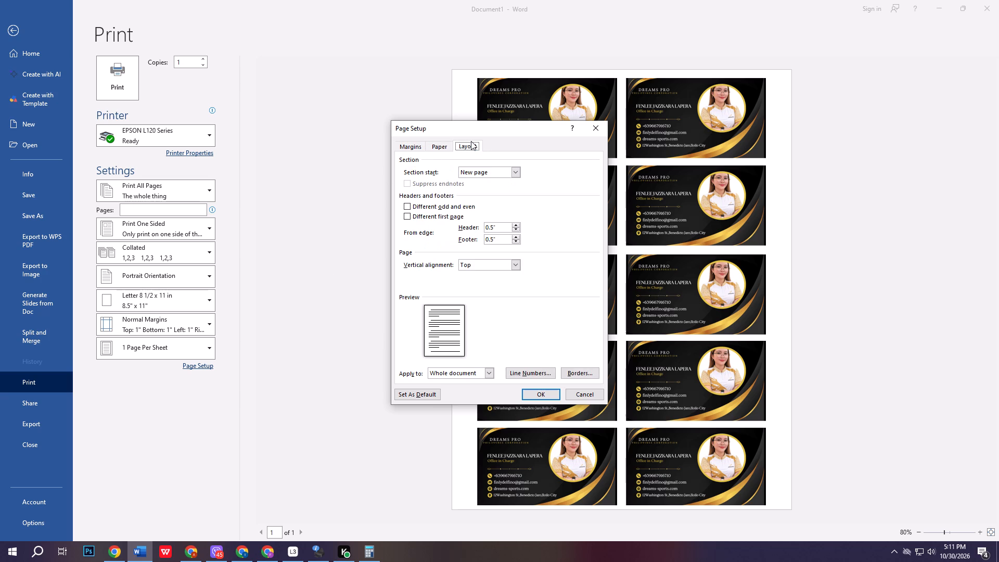
click(379, 250)
click(585, 397)
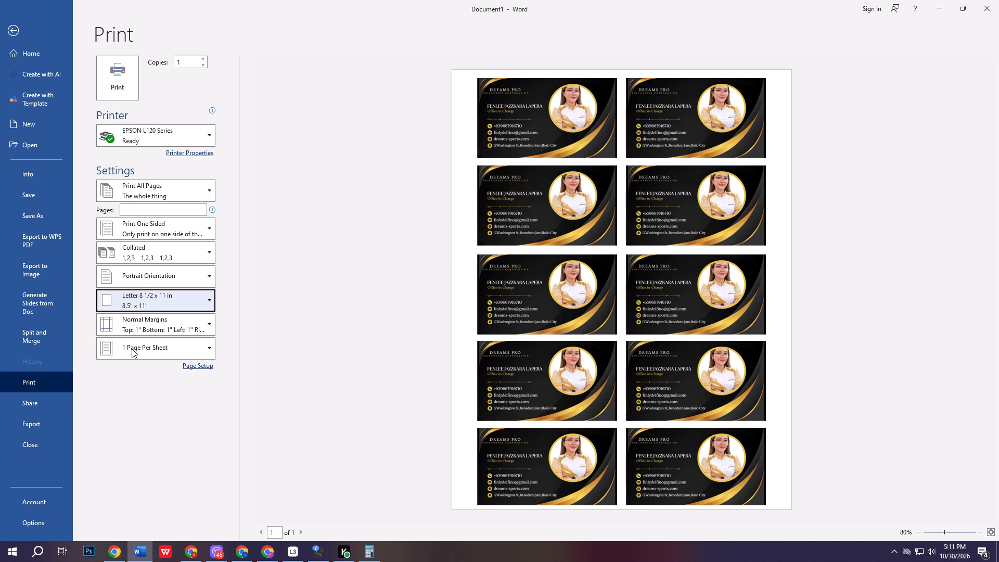
click(198, 365)
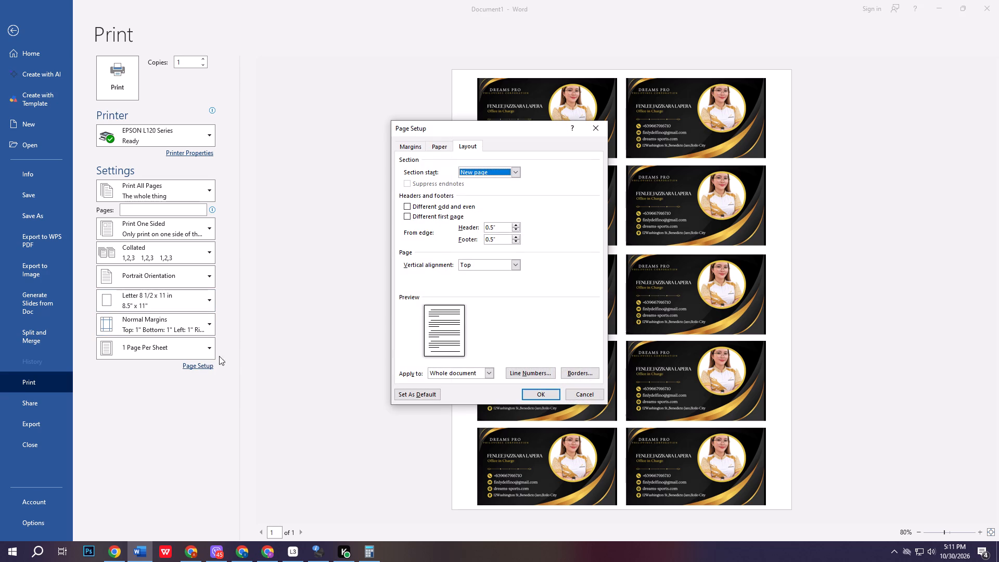
click(580, 396)
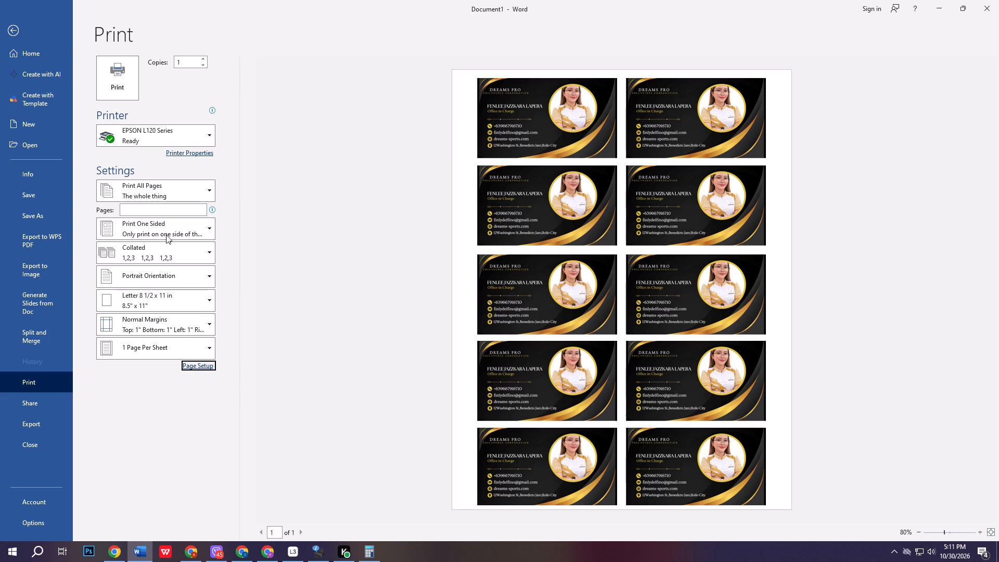
click(175, 195)
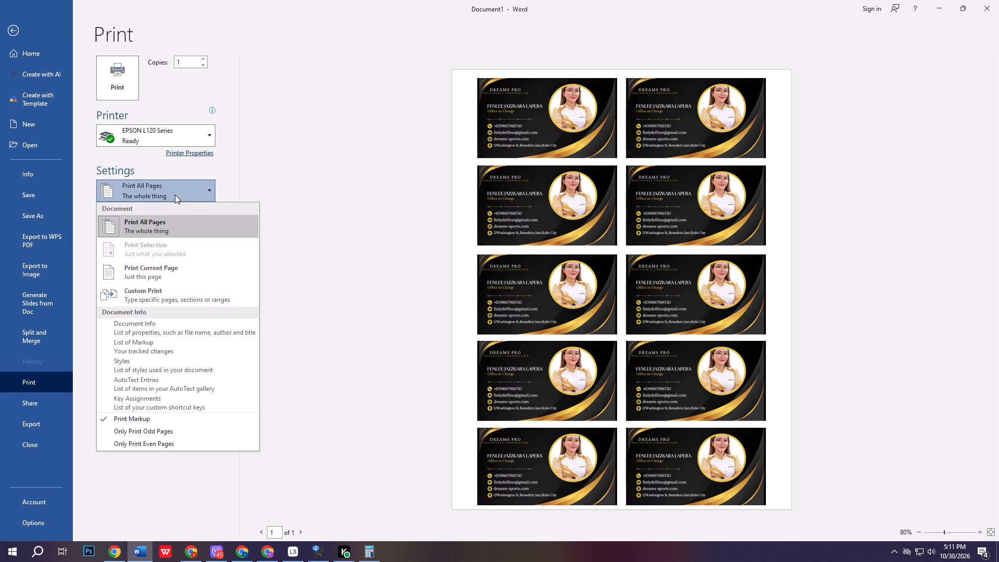
click(353, 236)
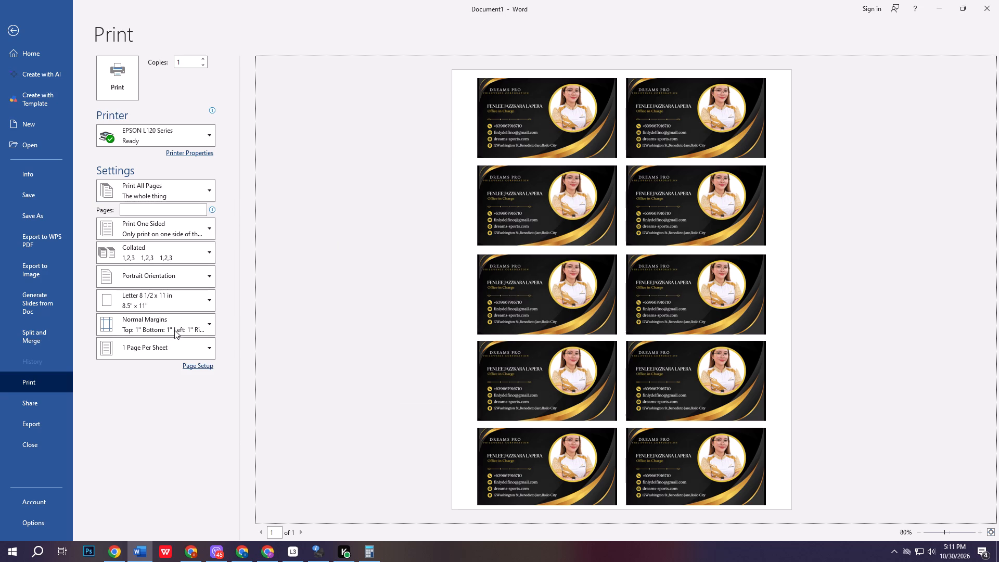
Set the paper size to A4 210 x 297 mm and return from the print preview to the open document.
click(174, 299)
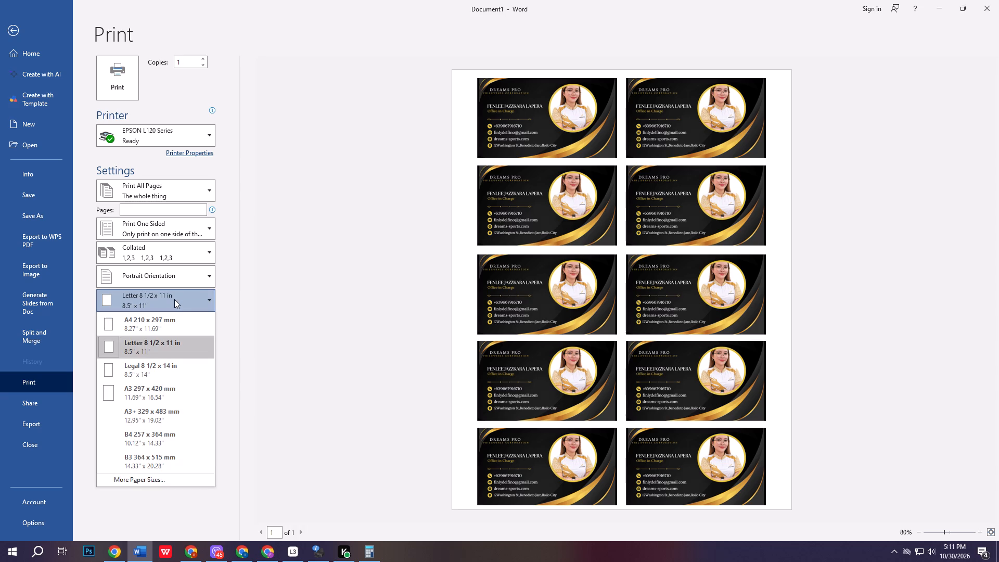
scroll(168, 421, down, 1)
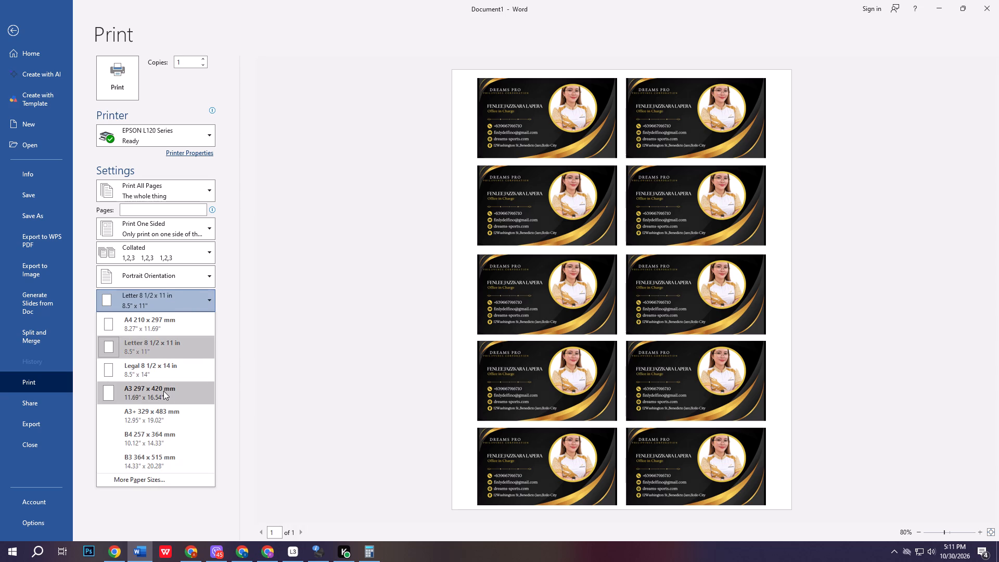
scroll(163, 391, up, 1)
click(172, 324)
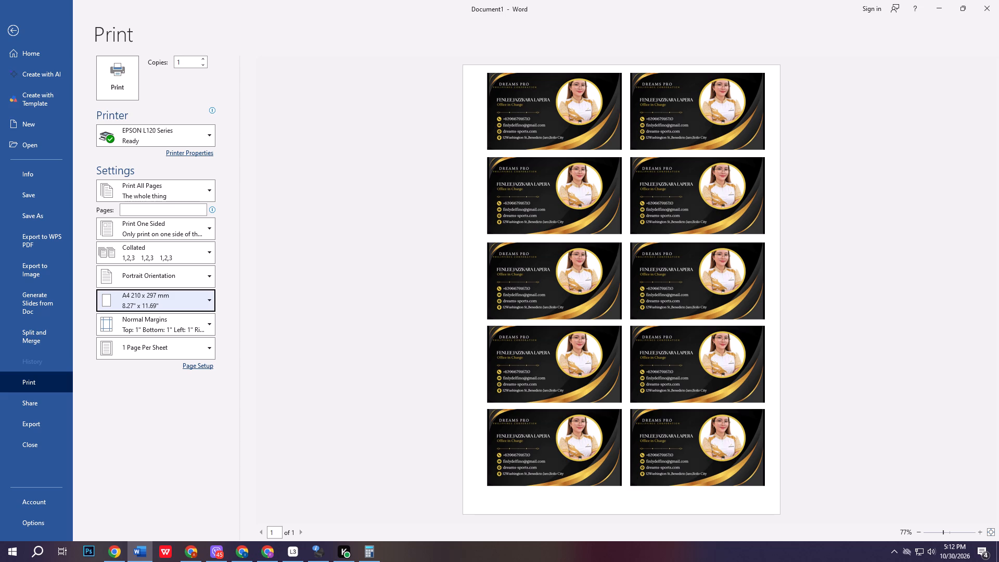
click(540, 136)
click(540, 136)
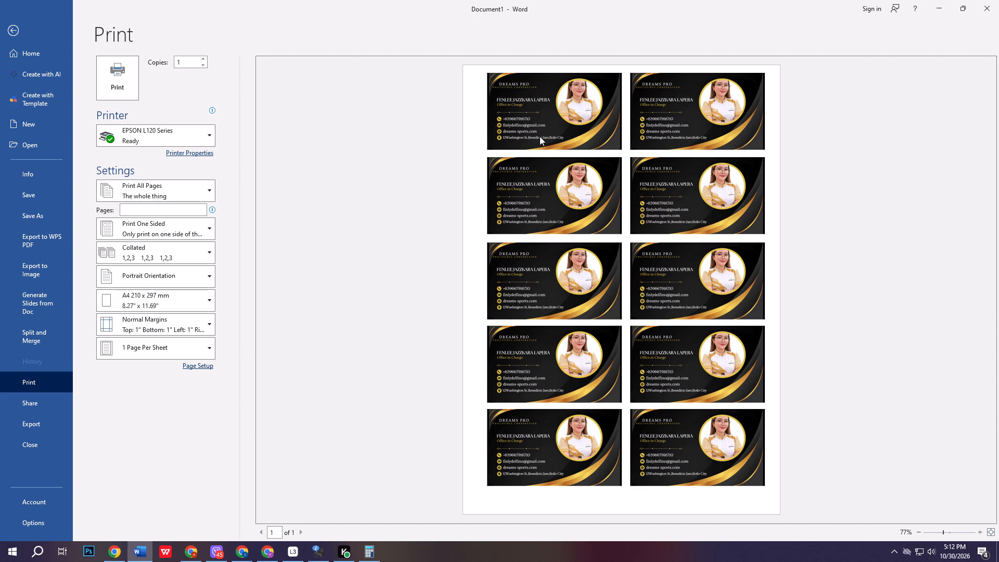
click(540, 135)
key(ctrl+z)
click(969, 36)
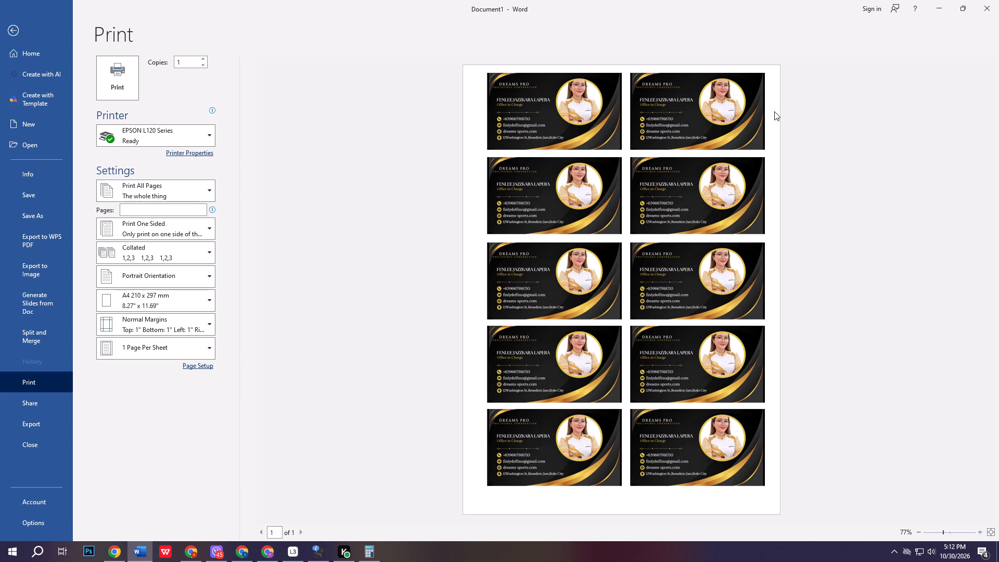
click(985, 1)
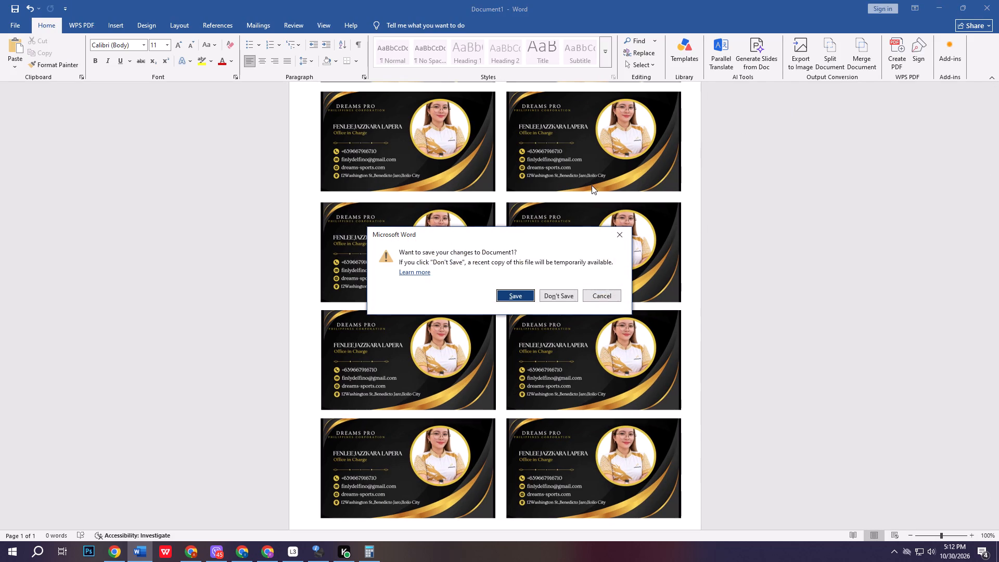
click(592, 291)
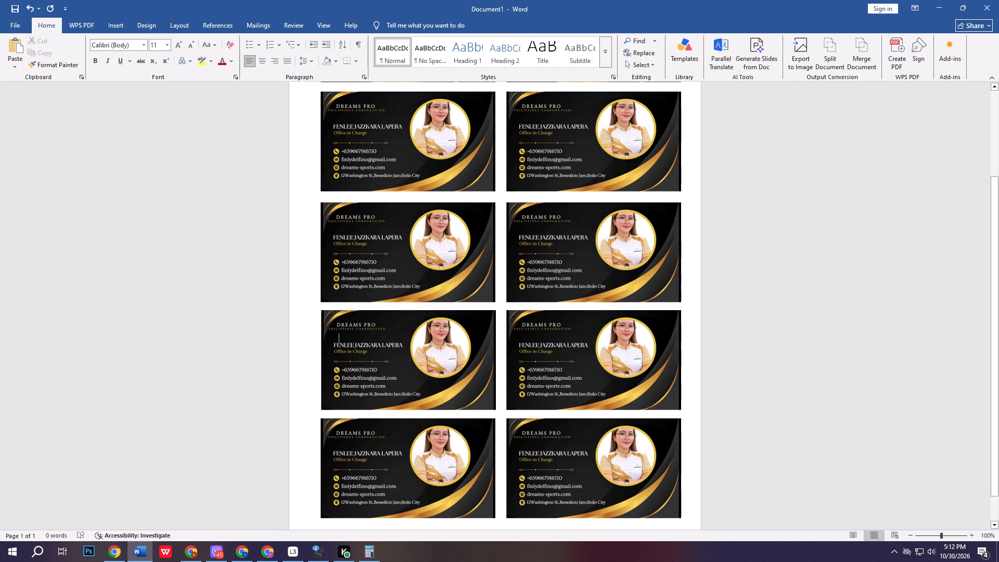
Move the first-row card in the left column slightly closer to the page's left edge.
scroll(361, 250, up, 7)
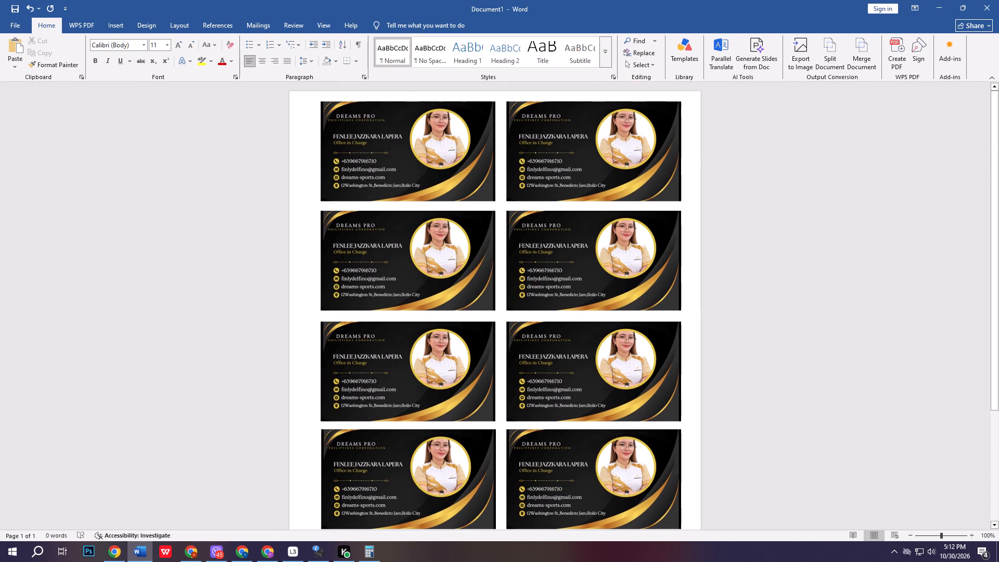
click(360, 191)
drag(360, 191, 355, 191)
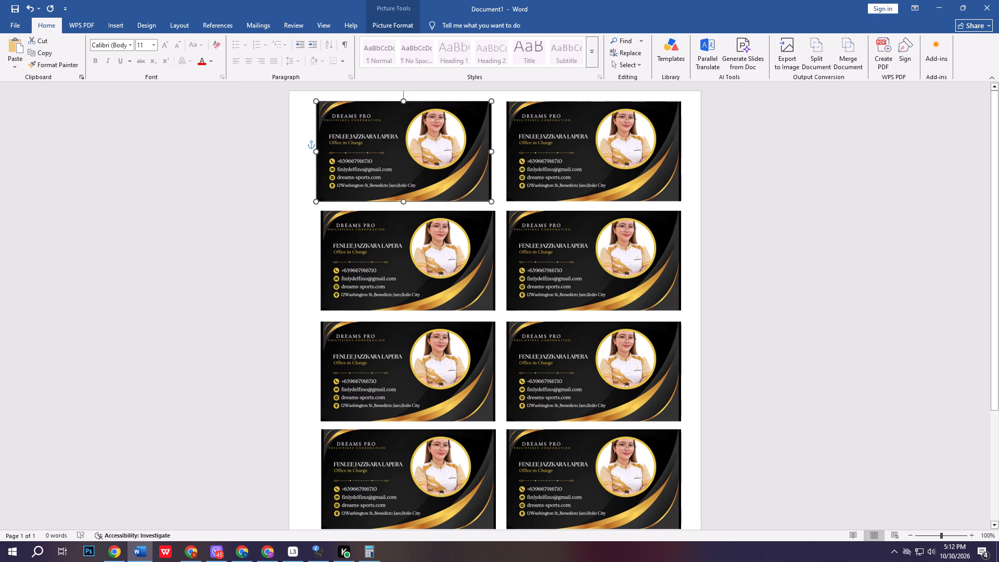
drag(355, 191, 354, 191)
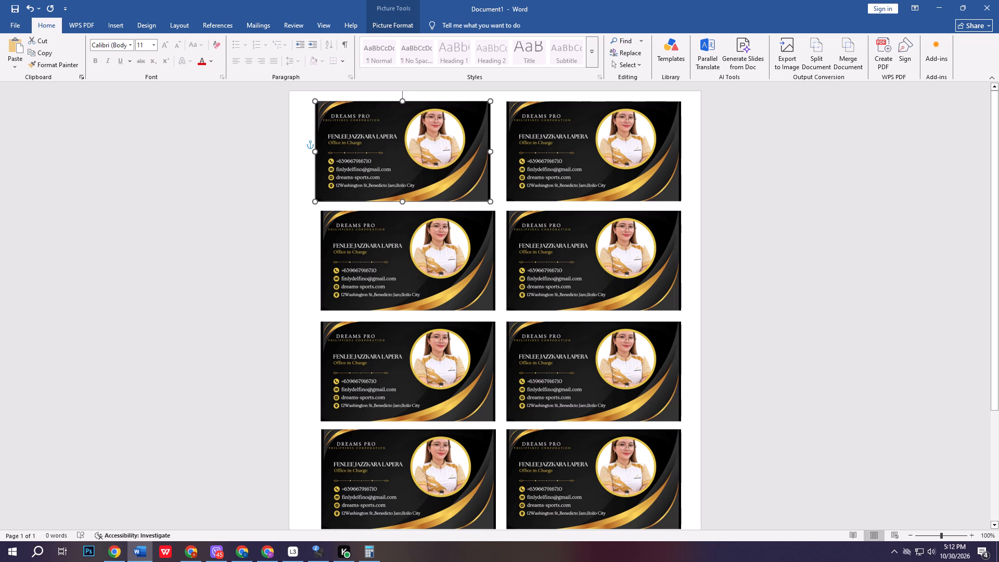
drag(354, 191, 353, 192)
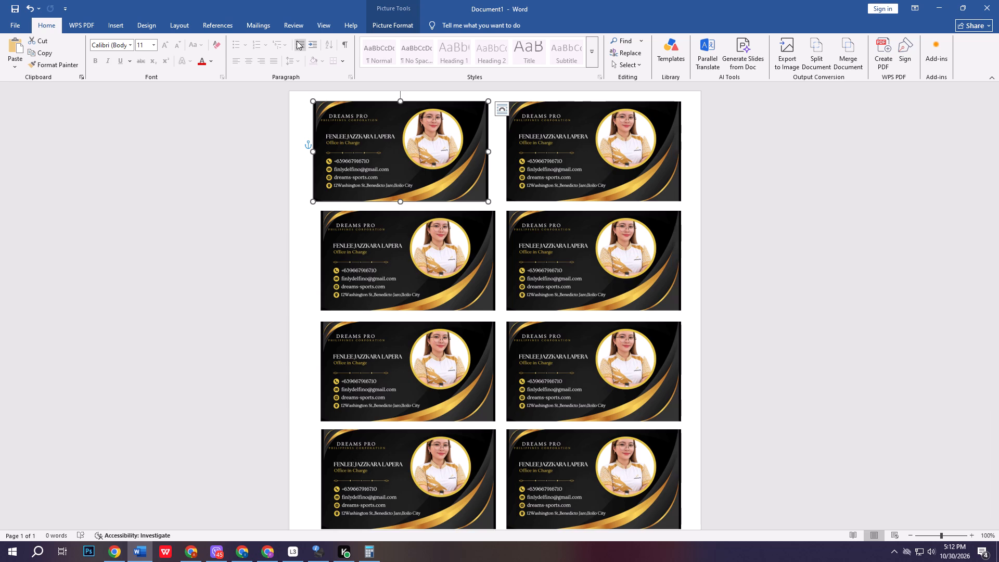
Set the page margins to the Narrow preset, 0.5" on all sides.
click(185, 23)
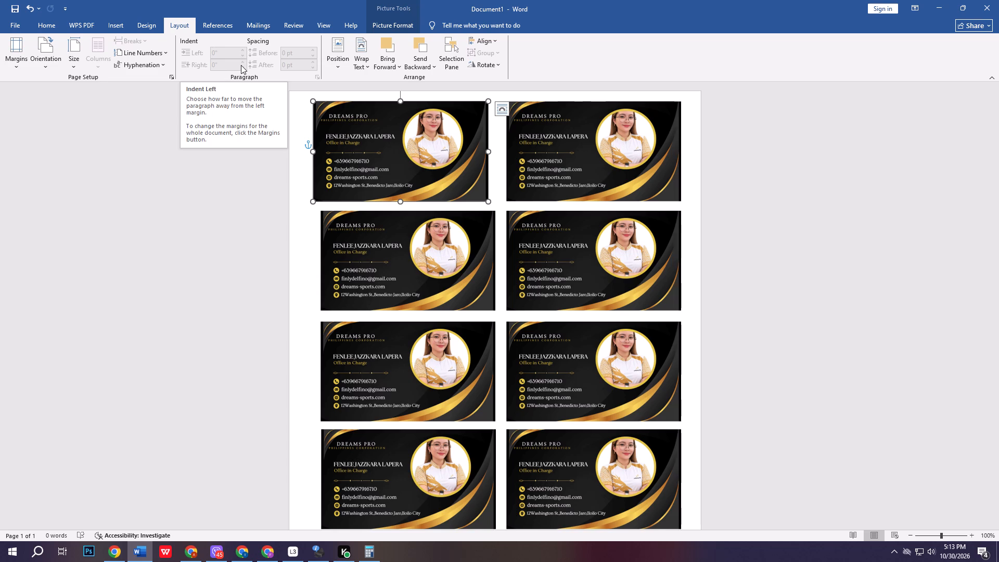
click(241, 65)
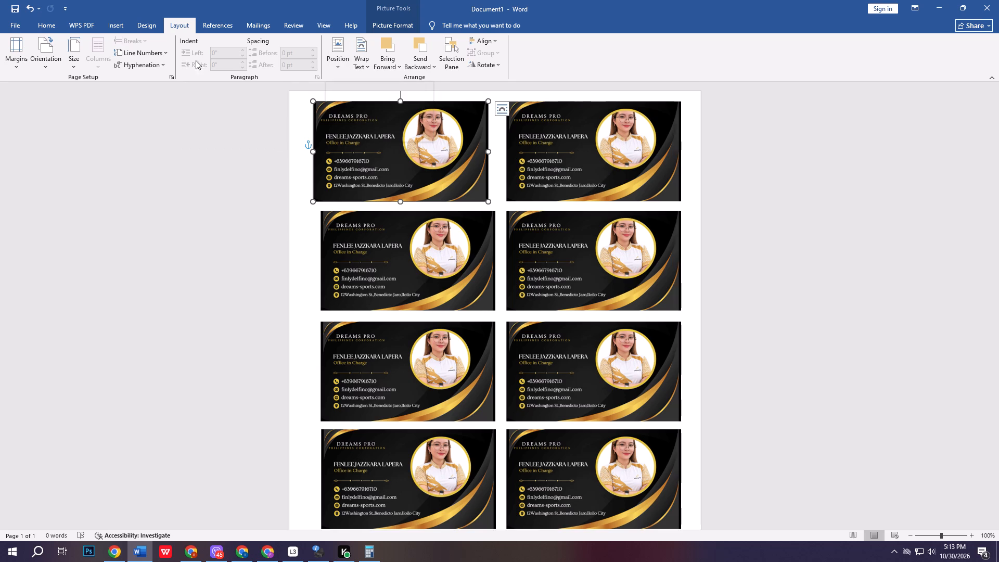
click(136, 27)
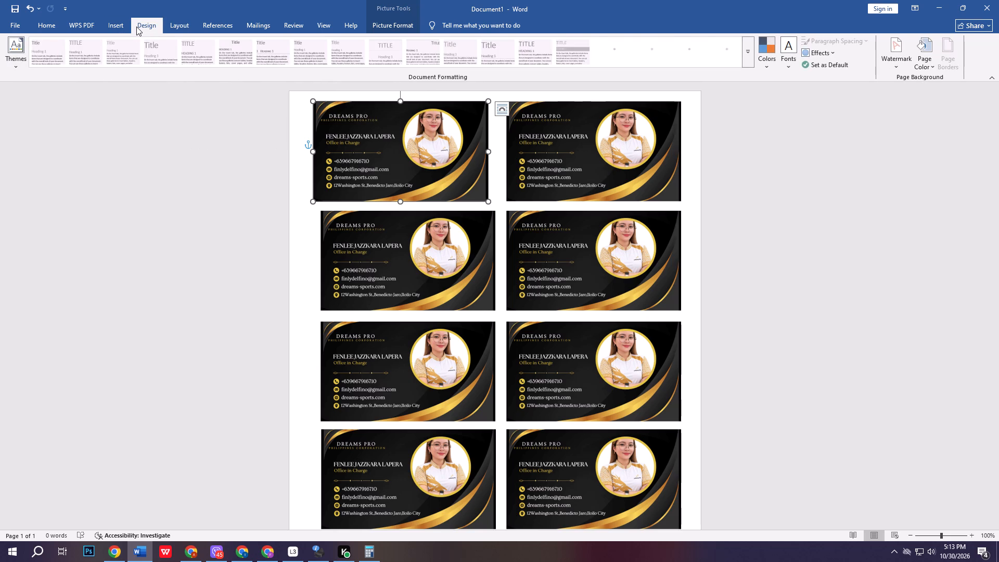
click(170, 24)
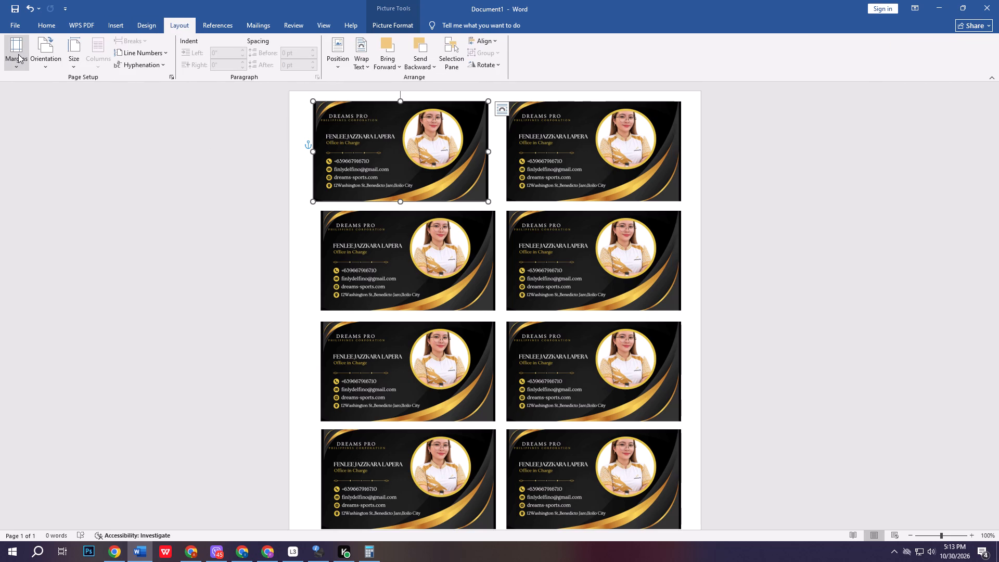
click(18, 54)
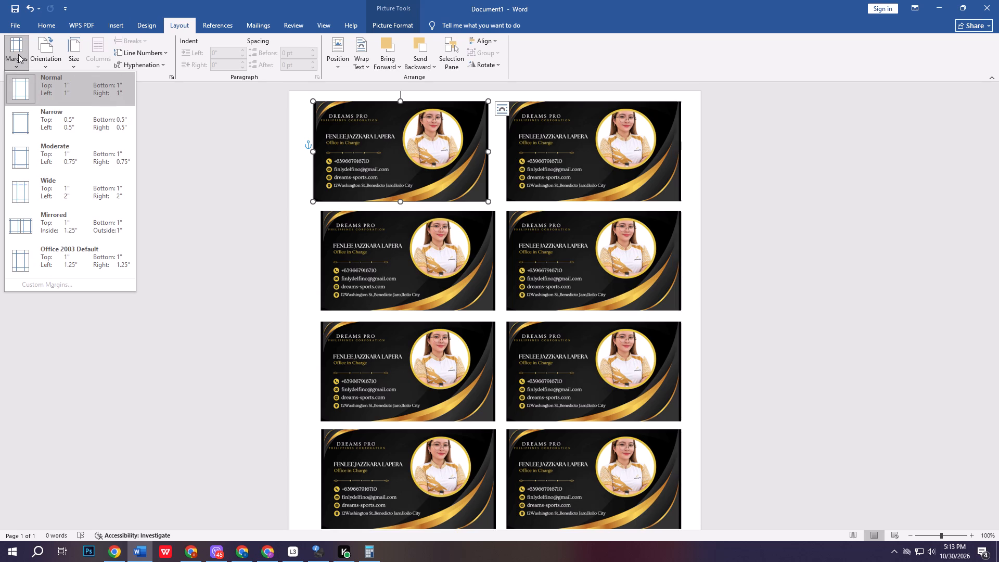
click(12, 118)
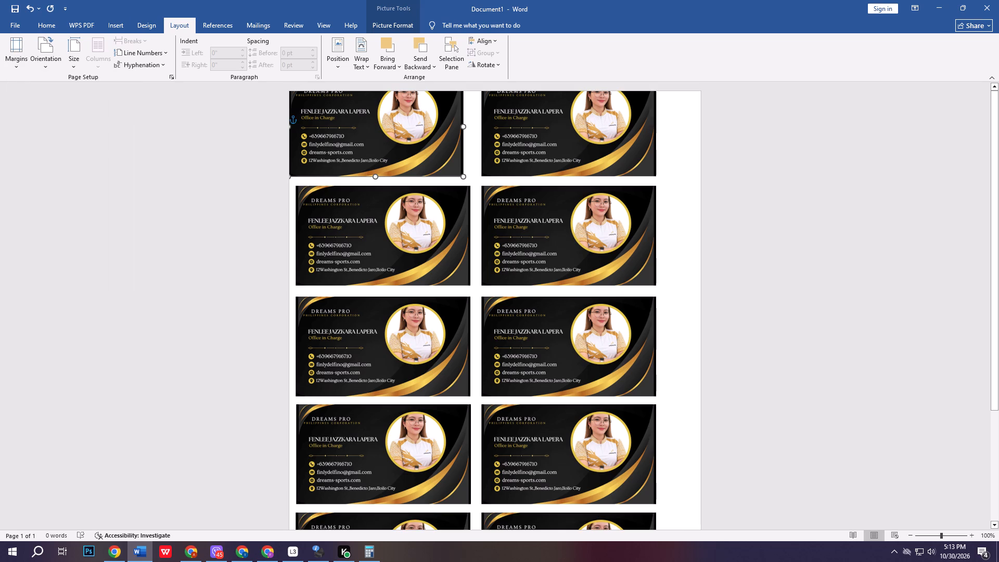
Set the page margins to the Normal preset, 1" on all sides.
click(8, 60)
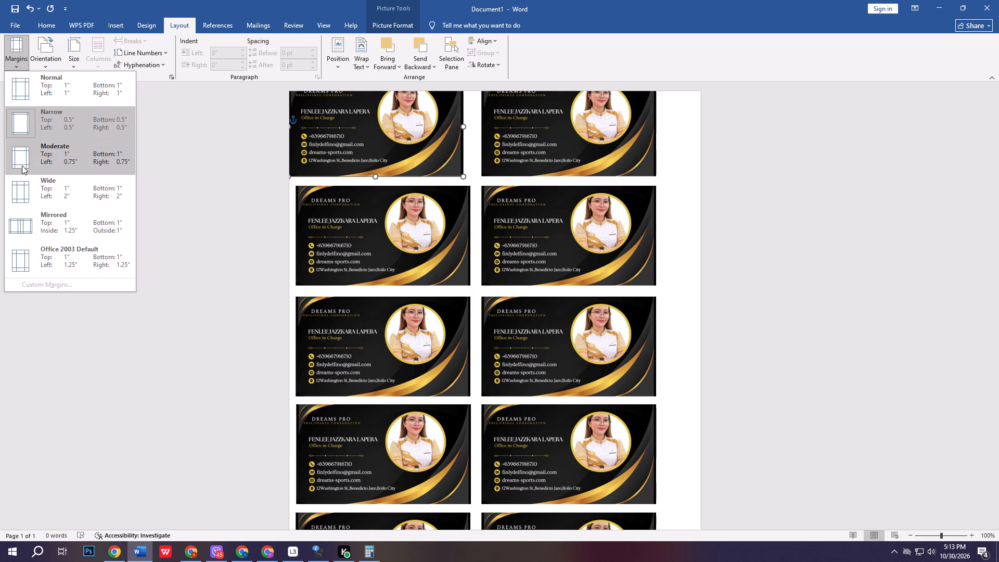
click(39, 90)
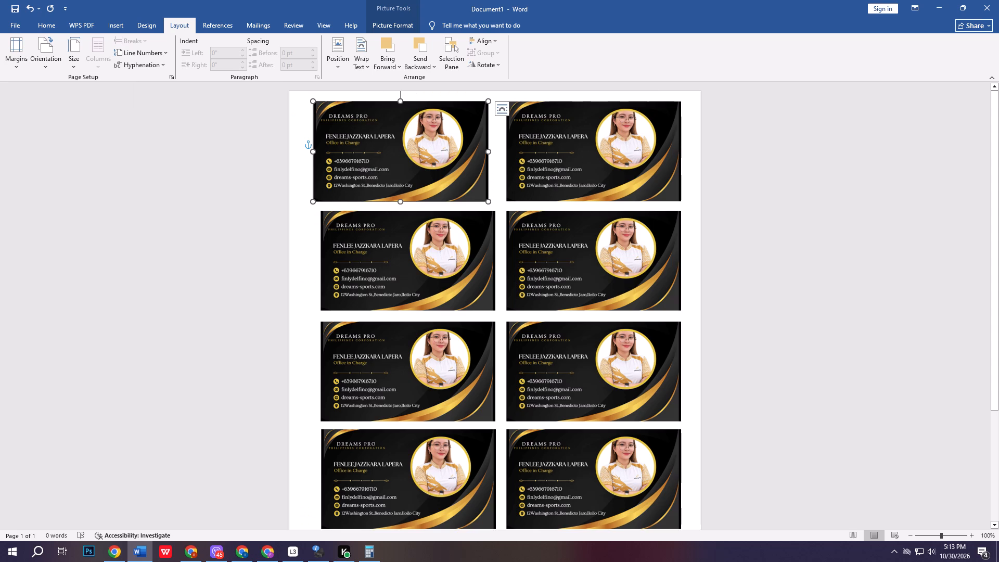
Move the second- to fifth-row cards in the left column outward to line up with the first-row card's left edge.
click(396, 263)
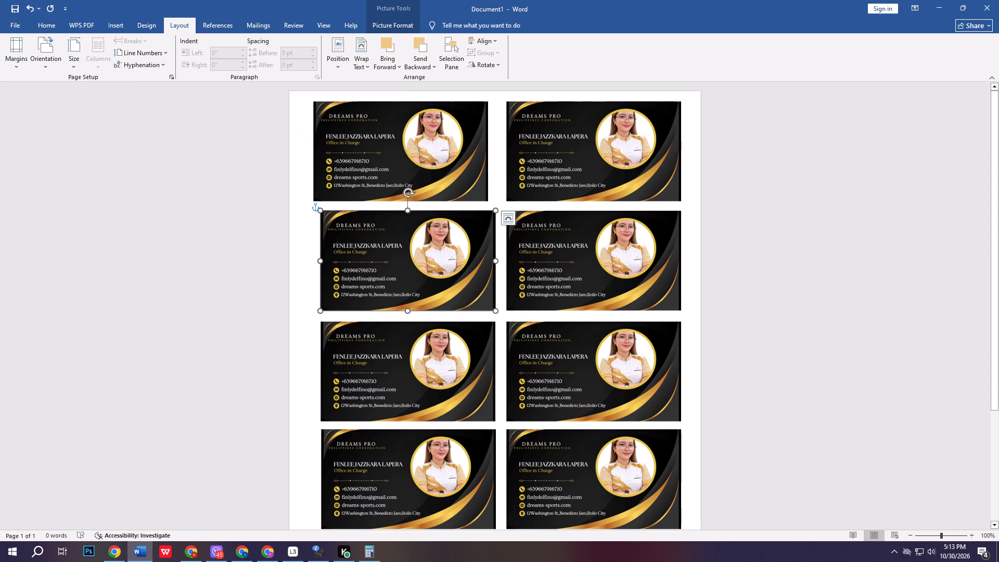
drag(396, 263, 390, 264)
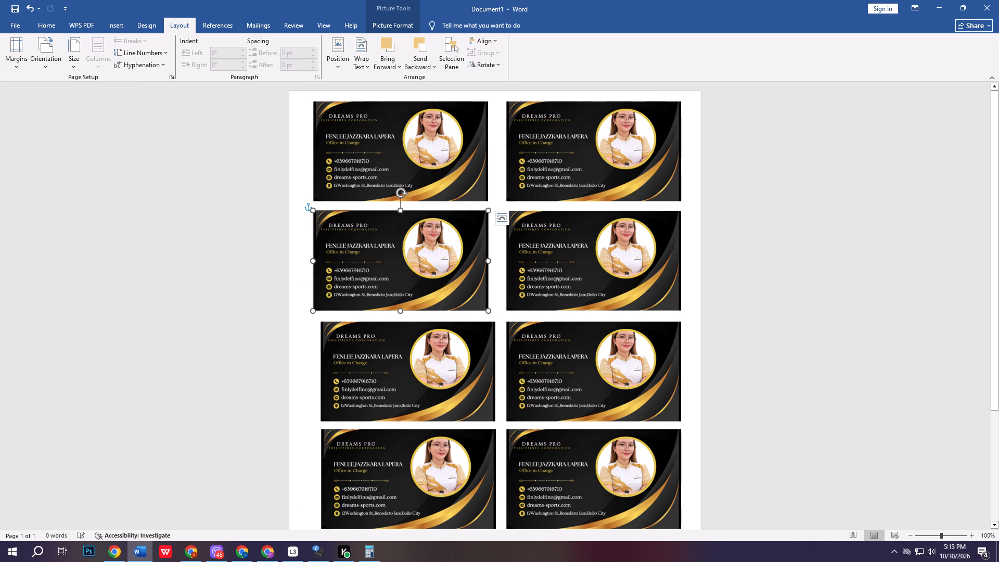
click(376, 348)
drag(376, 348, 366, 351)
drag(388, 362, 382, 363)
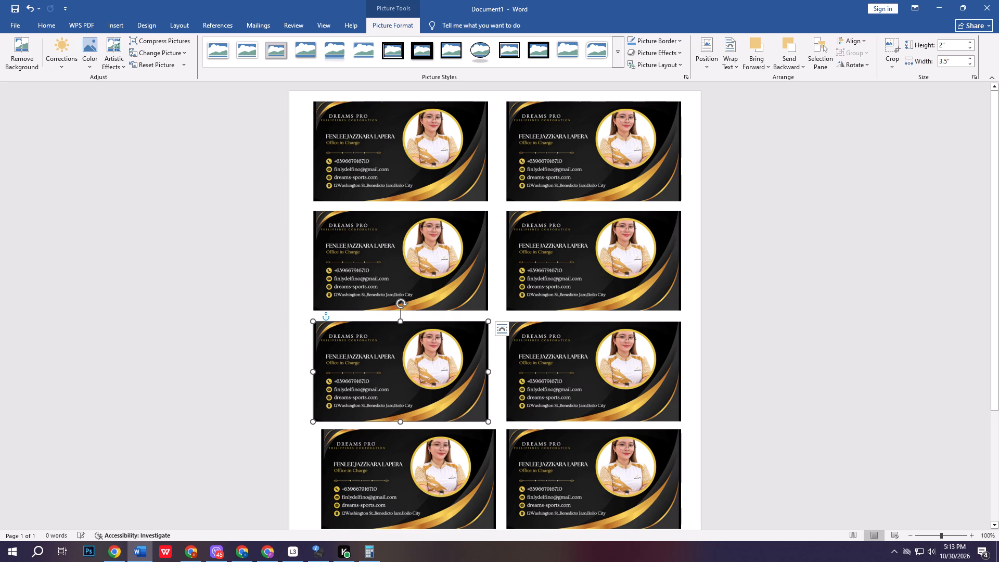
scroll(382, 377, down, 1)
click(390, 427)
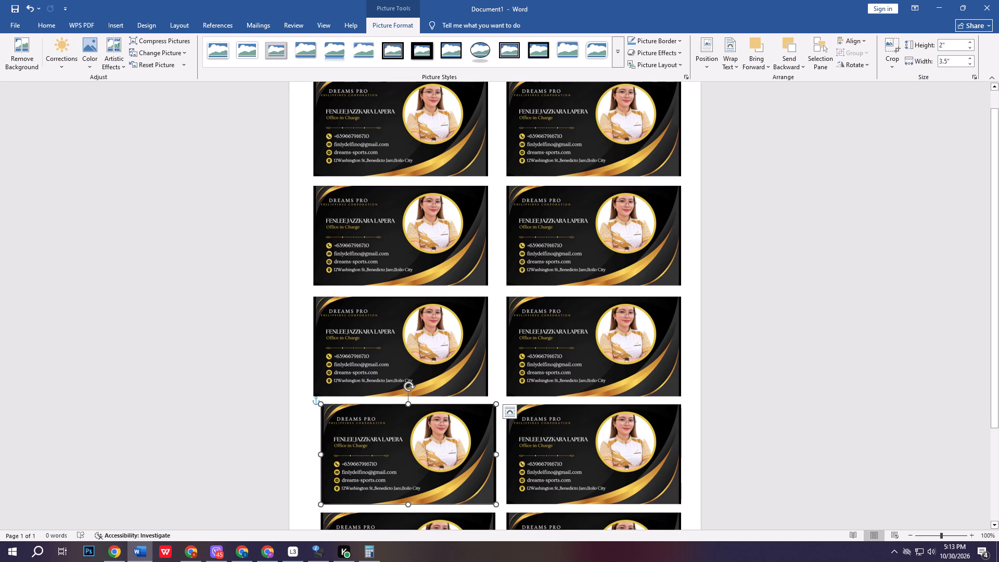
drag(391, 446, 381, 448)
scroll(379, 448, down, 3)
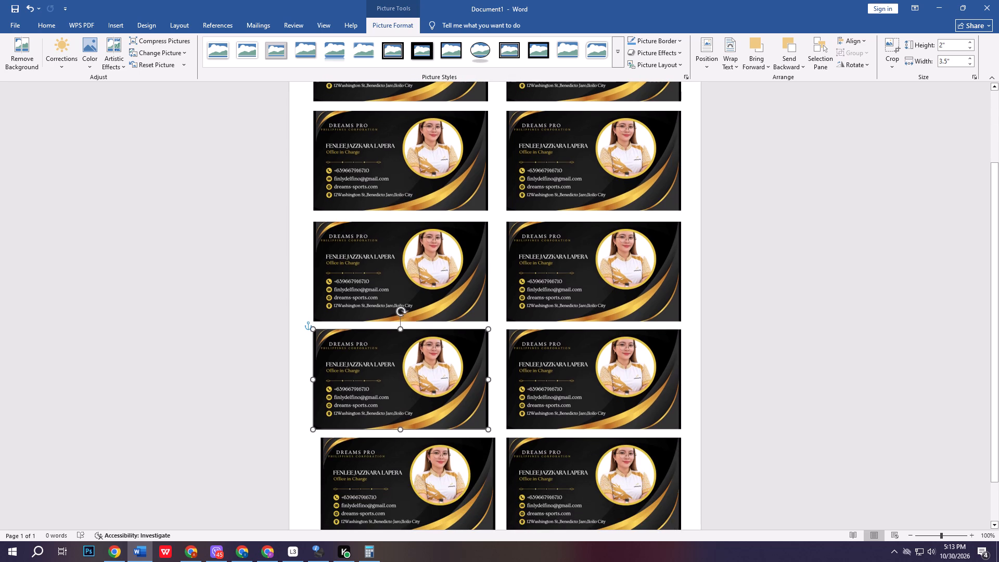
click(383, 451)
drag(390, 480, 382, 480)
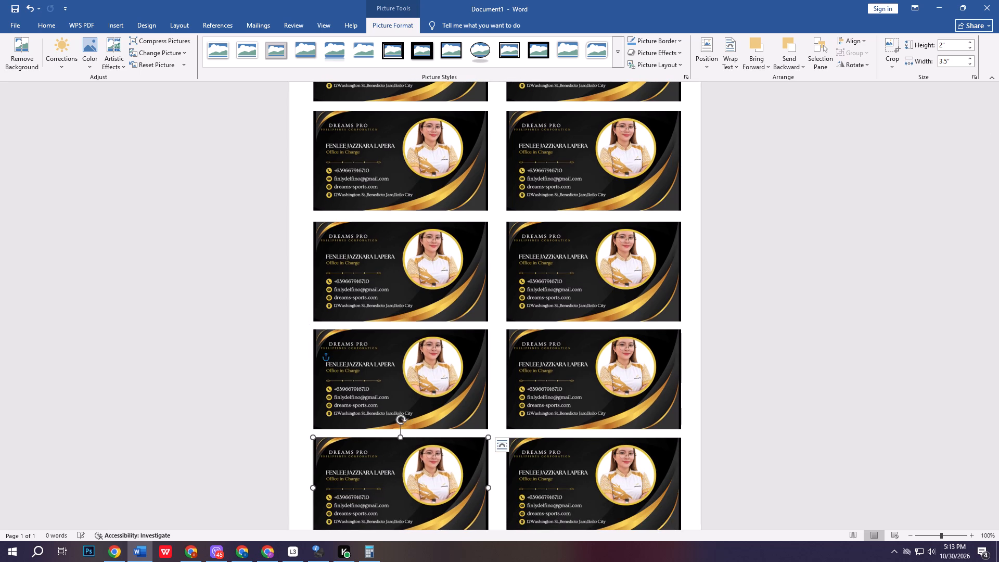
scroll(510, 437, down, 2)
click(496, 507)
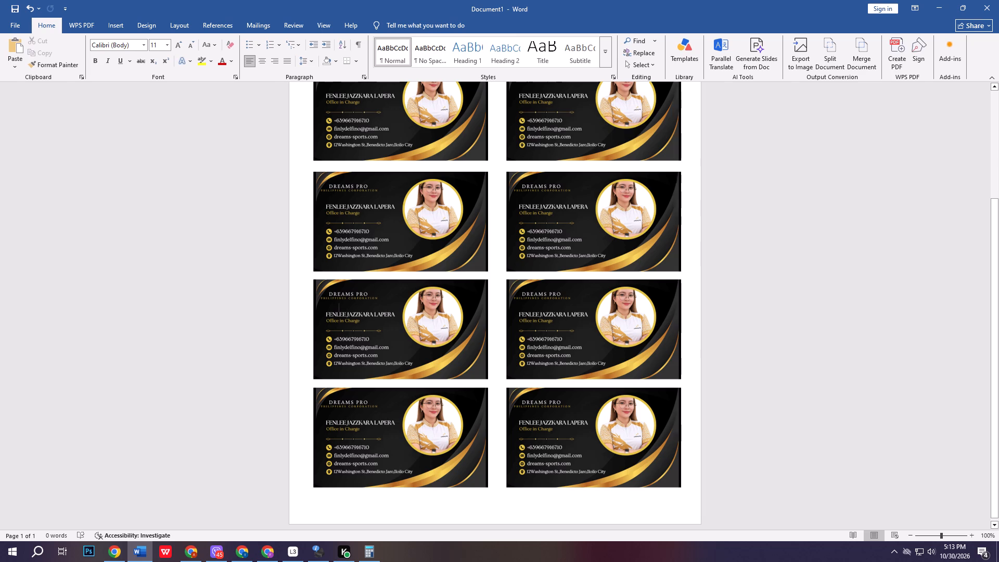
Shift the first-, second- and third-row cards in the left column slightly closer to the page's left edge, keeping them aligned.
scroll(497, 504, up, 8)
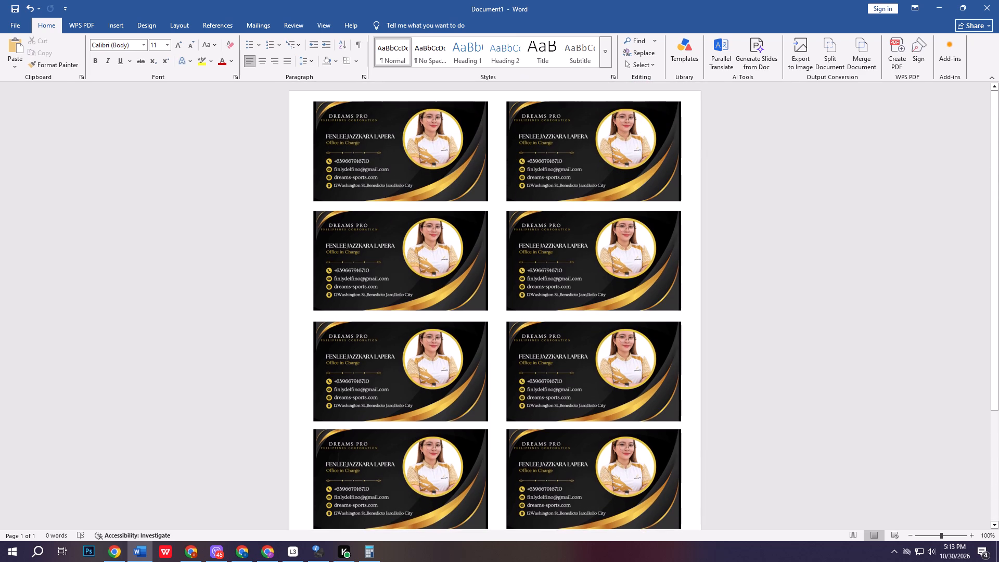
click(425, 174)
drag(425, 174, 419, 175)
click(419, 175)
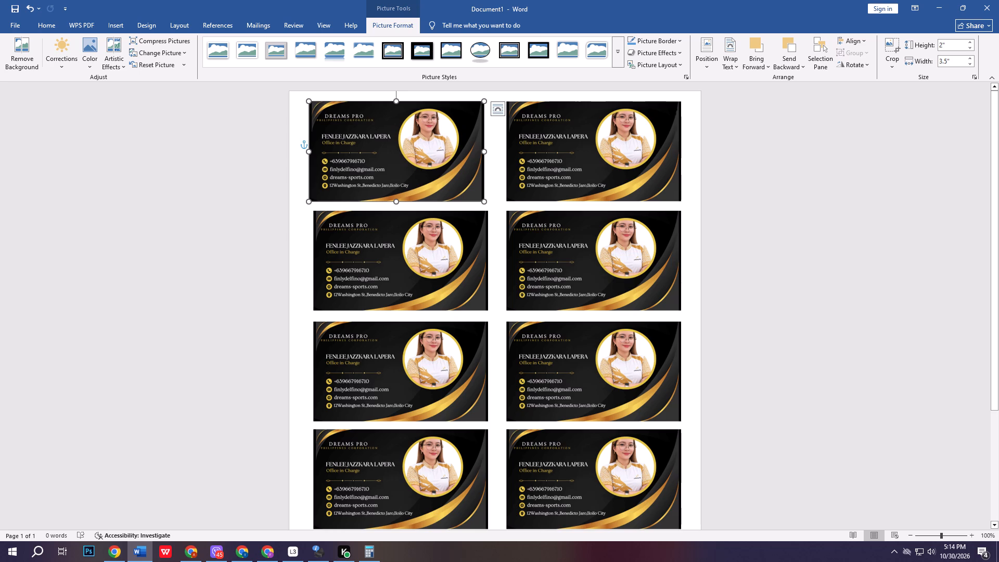
click(428, 248)
drag(428, 248, 427, 249)
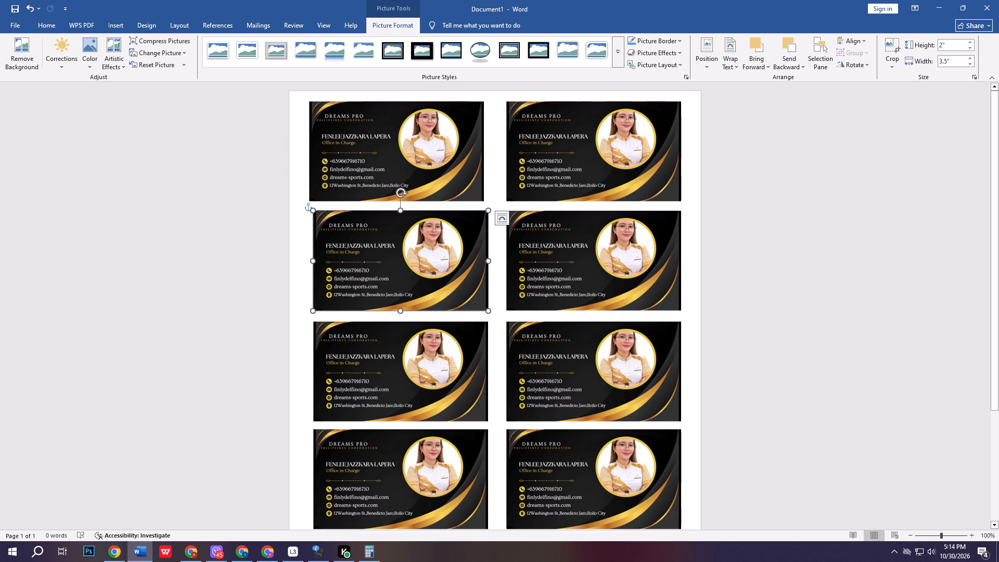
drag(427, 249, 416, 250)
click(416, 254)
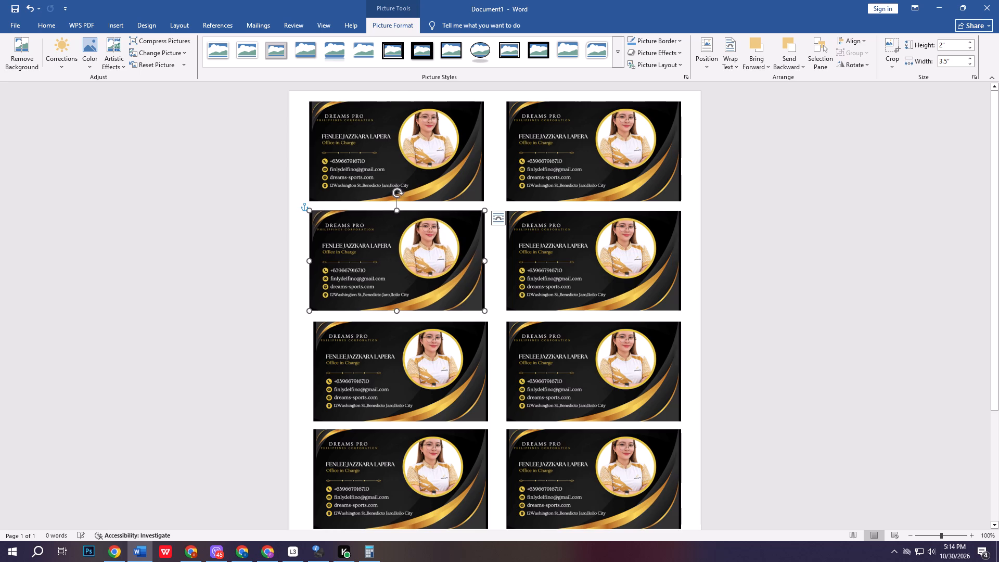
click(440, 371)
drag(440, 371, 433, 371)
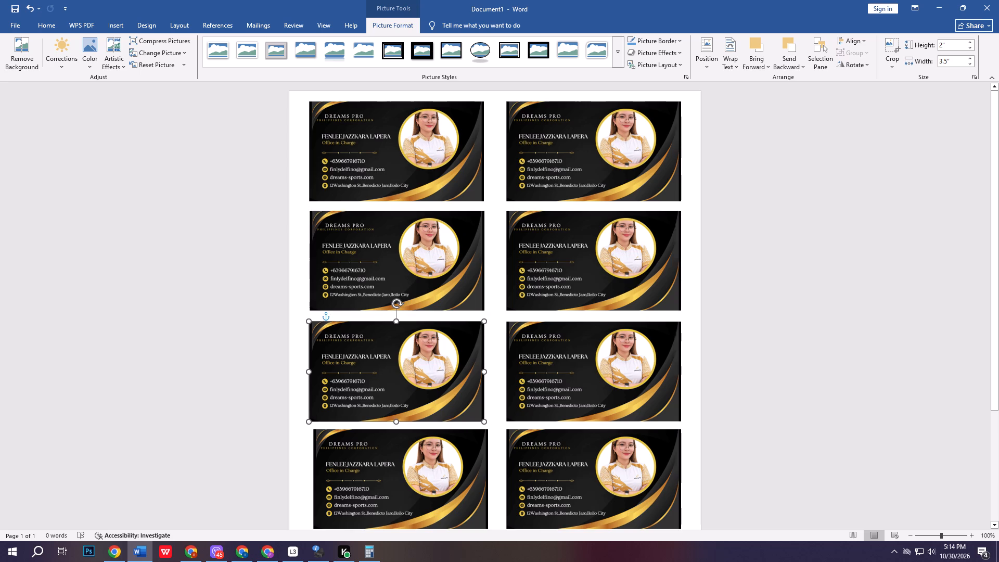
drag(433, 371, 432, 371)
click(429, 394)
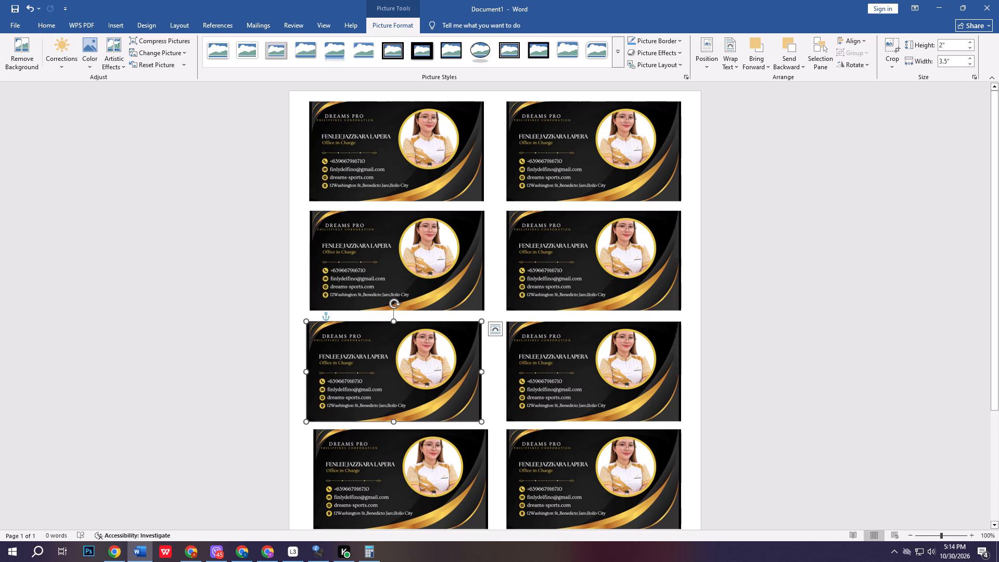
Shift the fourth- and fifth-row cards in the left column slightly outward to line up with the cards above.
scroll(432, 394, down, 3)
click(432, 394)
drag(432, 394, 422, 396)
drag(421, 396, 417, 396)
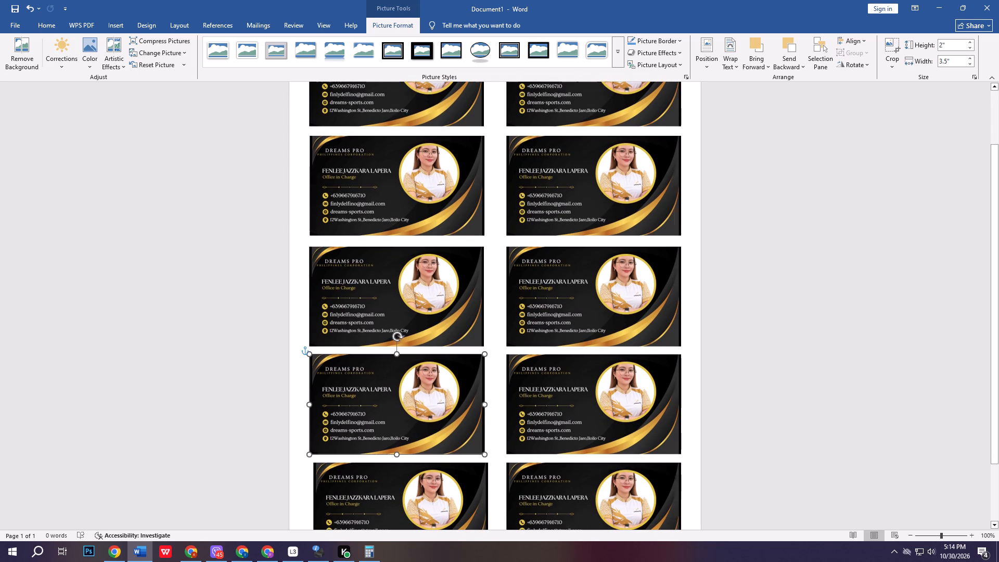
drag(417, 396, 416, 396)
click(419, 396)
scroll(419, 396, down, 1)
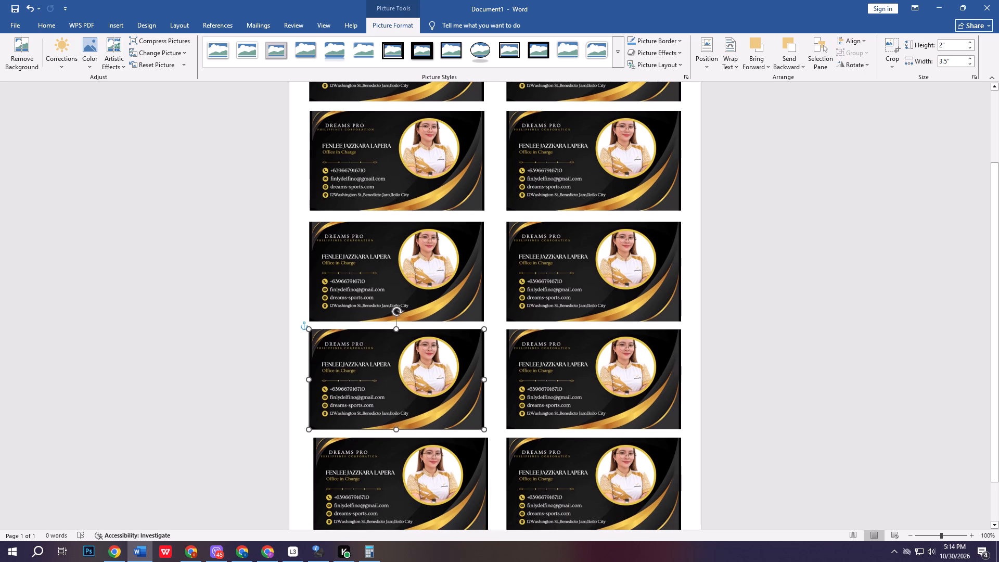
click(417, 466)
scroll(417, 466, down, 2)
drag(415, 450, 410, 451)
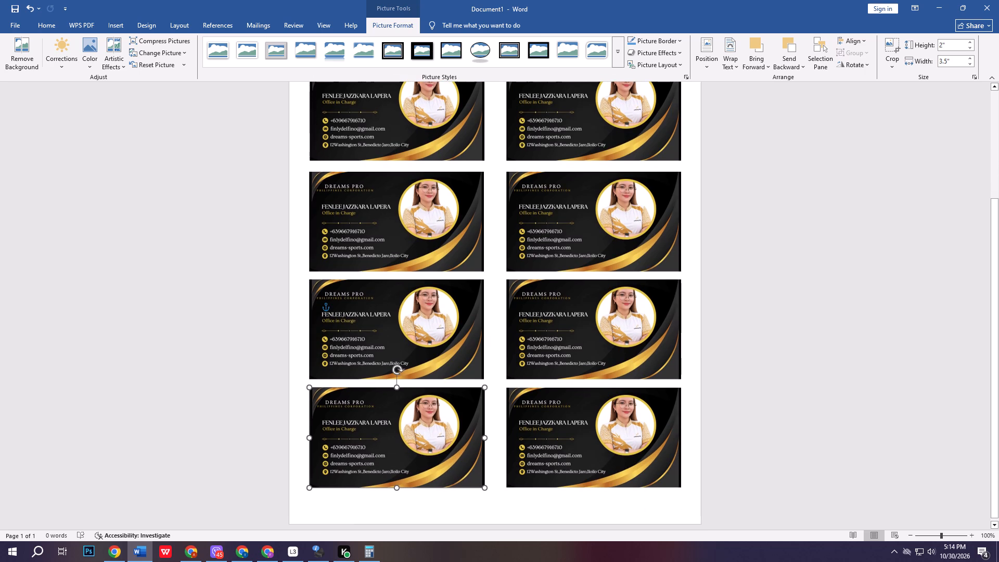
drag(410, 451, 409, 451)
click(535, 354)
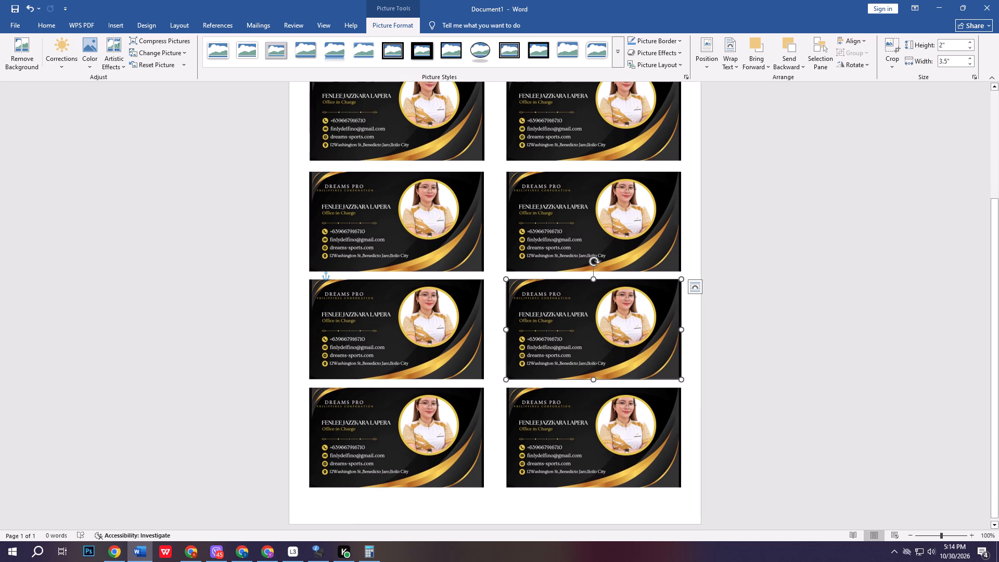
click(487, 444)
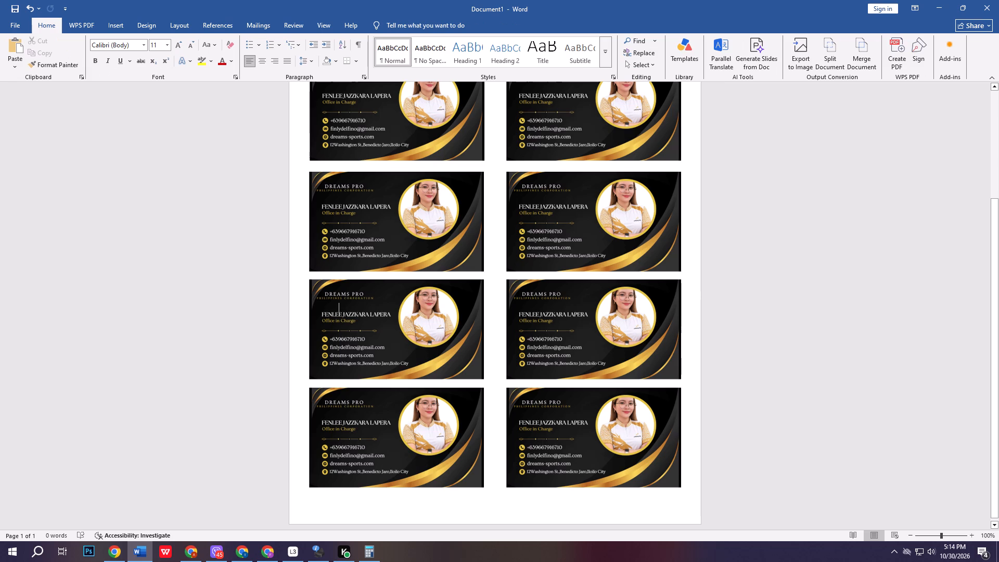
Apply a decrease and an increase of one indent level to the empty paragraph at the fourth-row left card.
scroll(487, 444, up, 8)
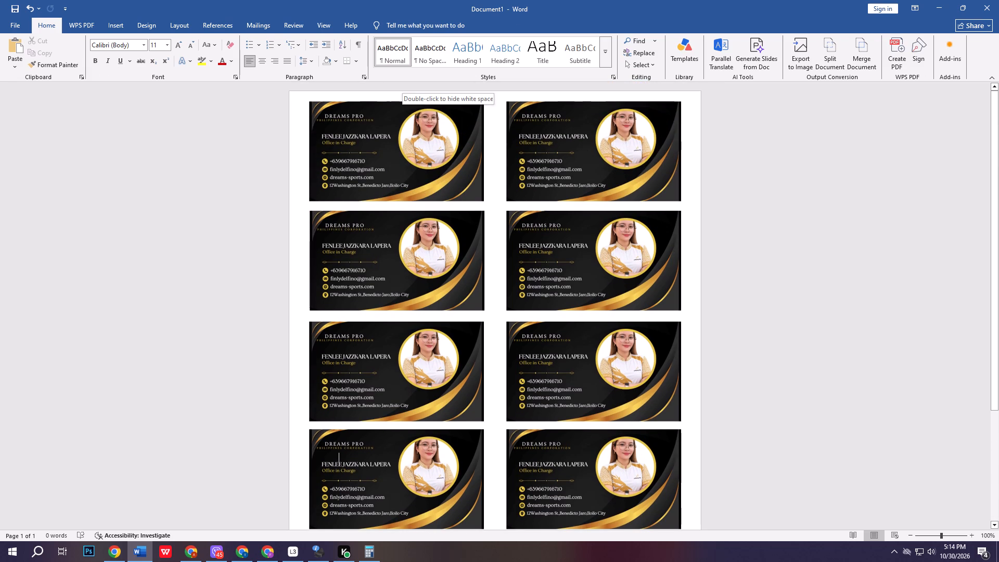
click(313, 40)
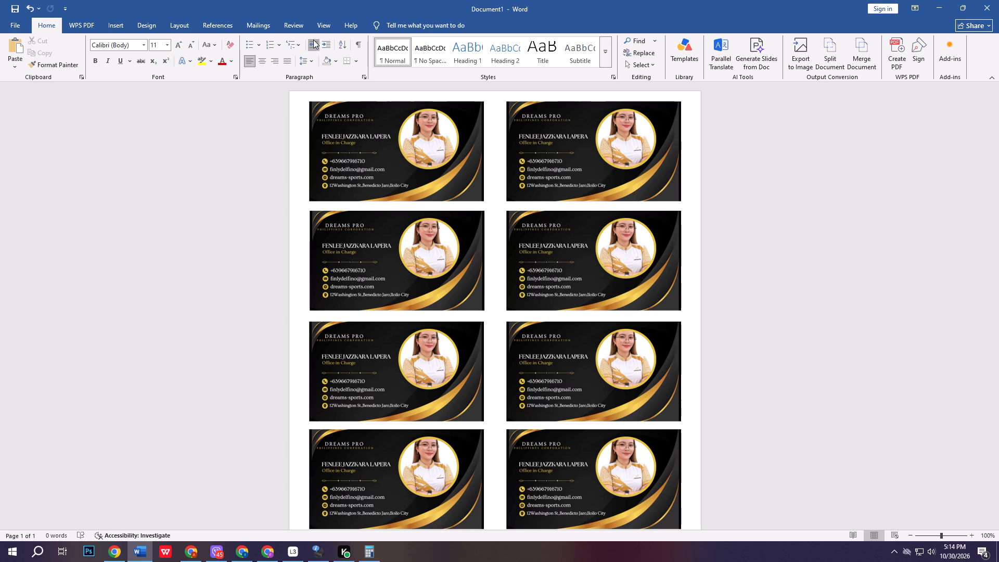
click(323, 45)
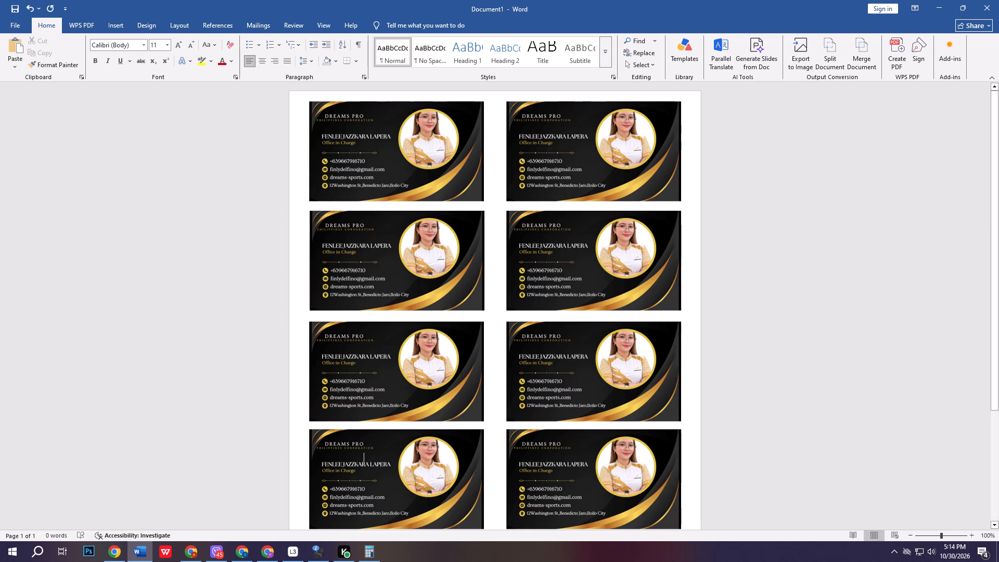
scroll(302, 310, down, 1)
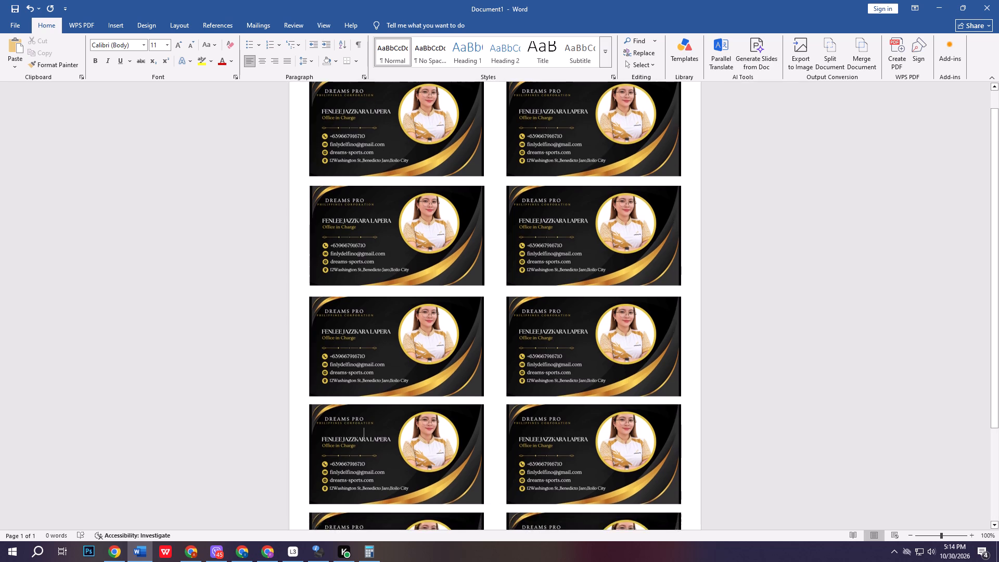
scroll(302, 310, up, 1)
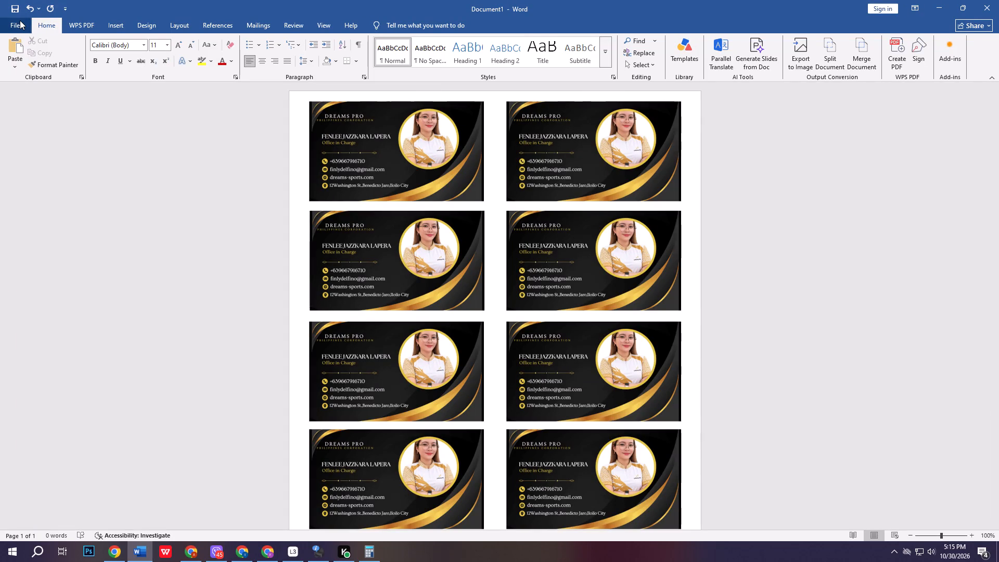
Print one copy of the whole document on A4 210 x 297 mm paper with the EPSON L120 Series printer.
key(ctrl+p)
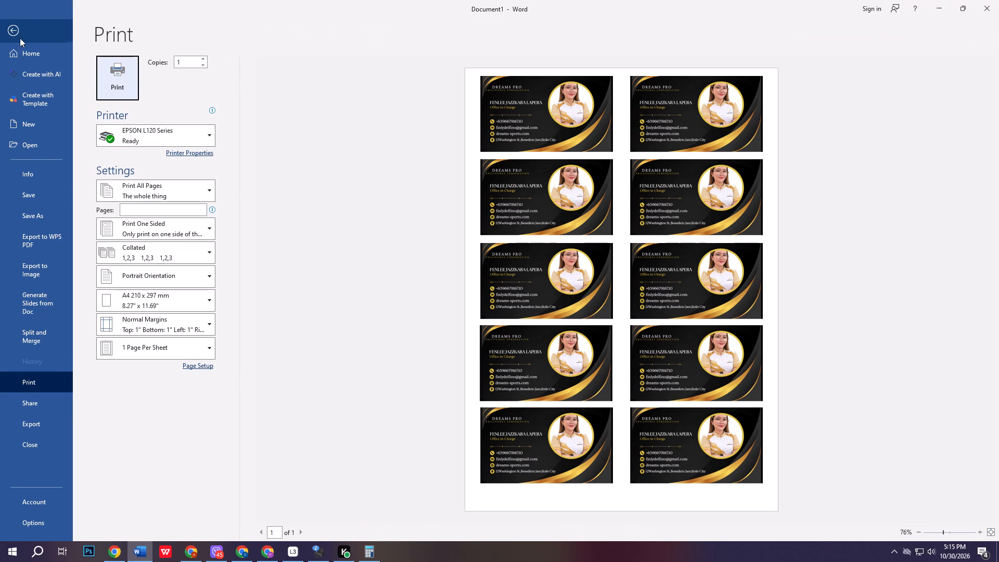
click(144, 308)
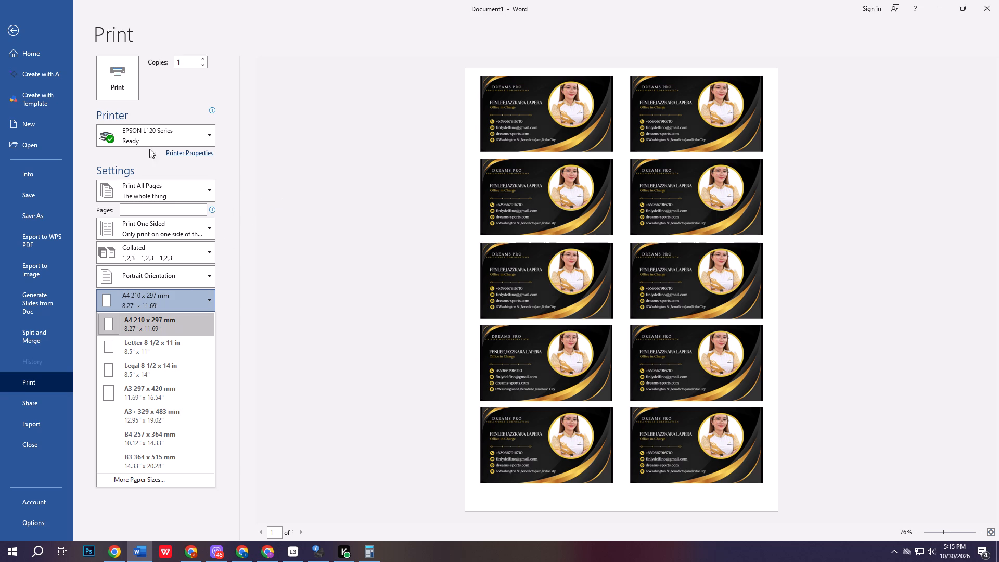
click(126, 81)
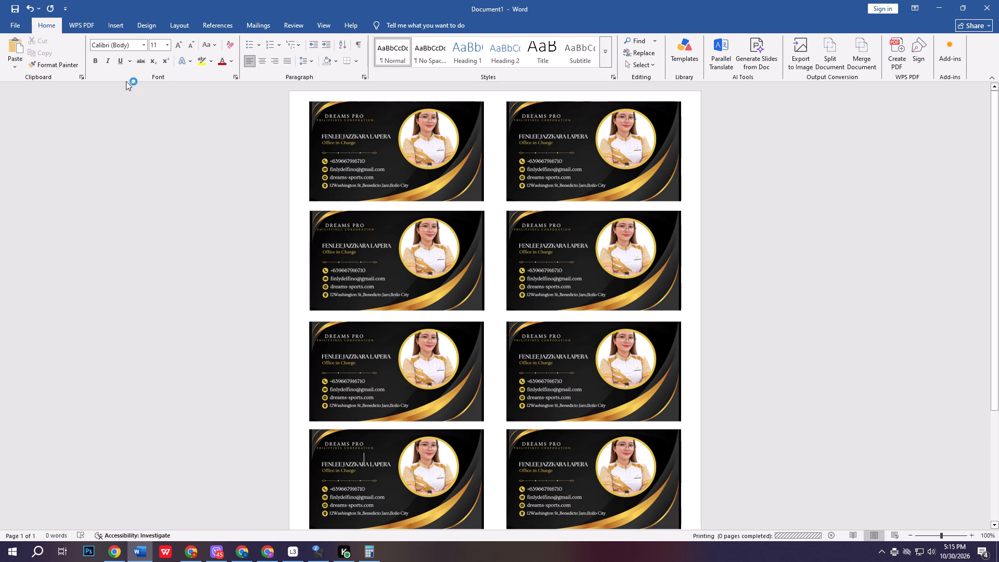